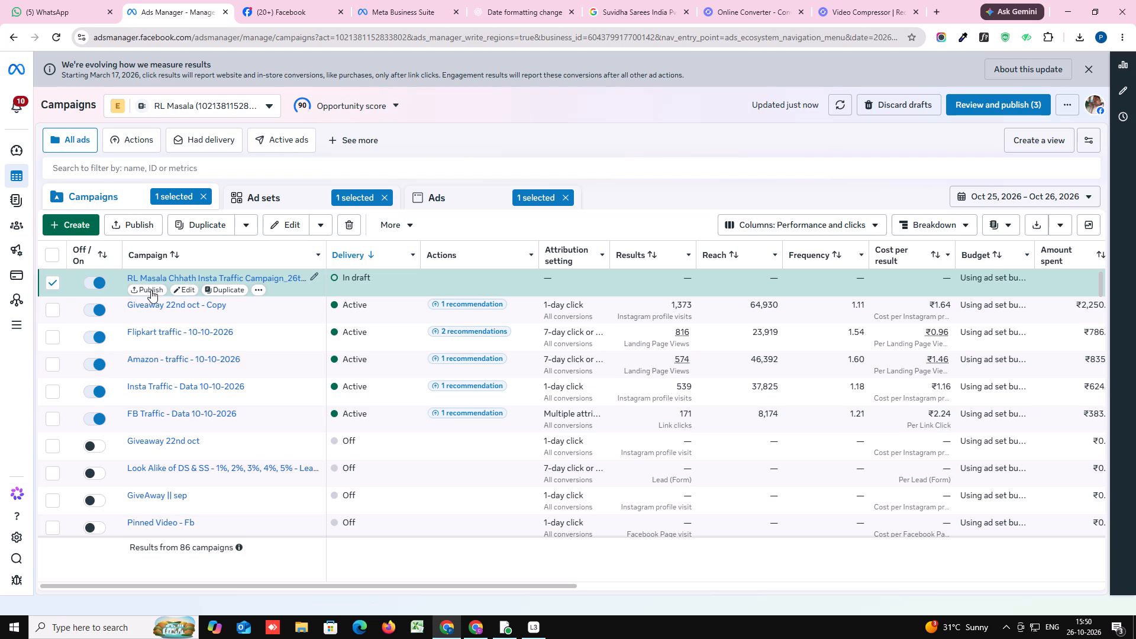
Open the draft RL Masala Chhath Insta Traffic Campaign_26th Oct for editing, advance through its ad set to New Traffic Ad, and publish.
{"action": "left_click", "coordinate": [188, 290]}
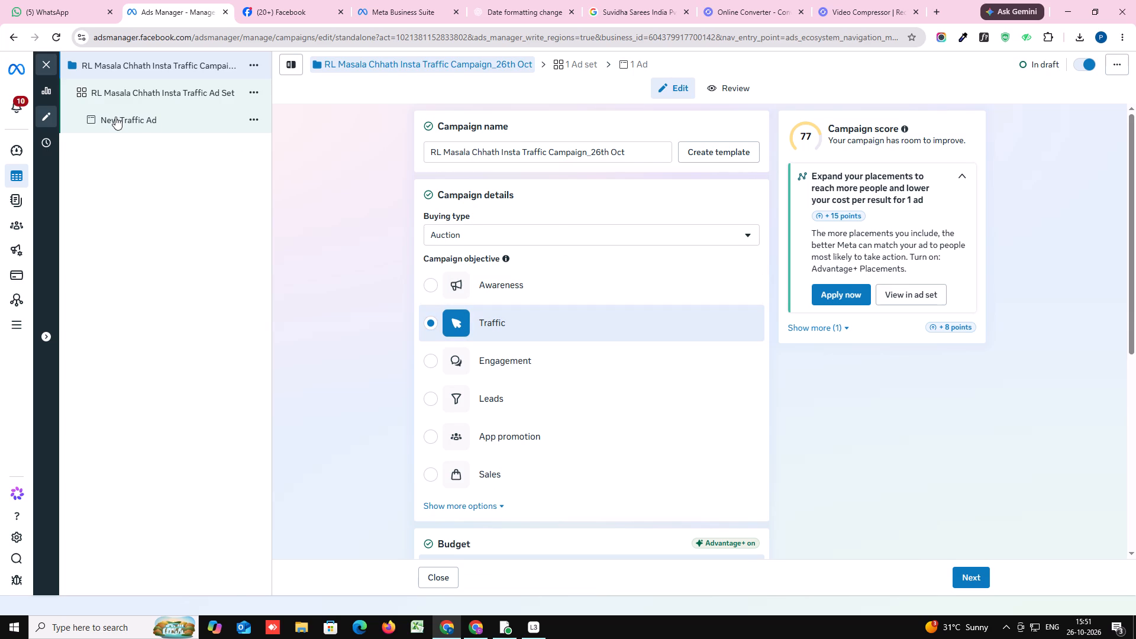
{"action": "left_click", "coordinate": [977, 569]}
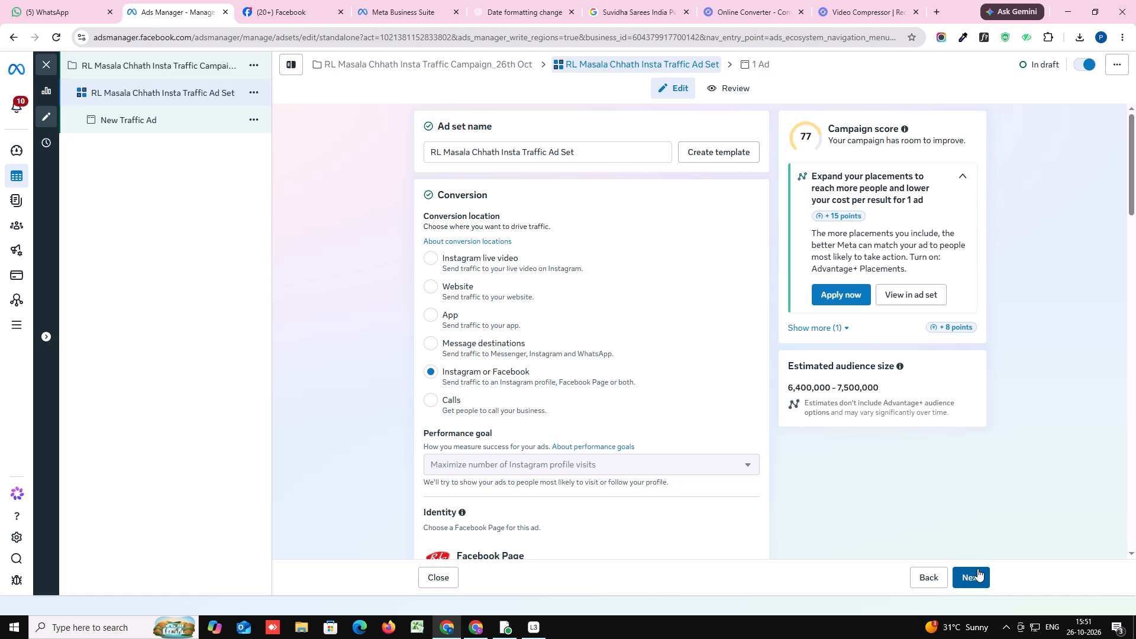
{"action": "left_click", "coordinate": [976, 577]}
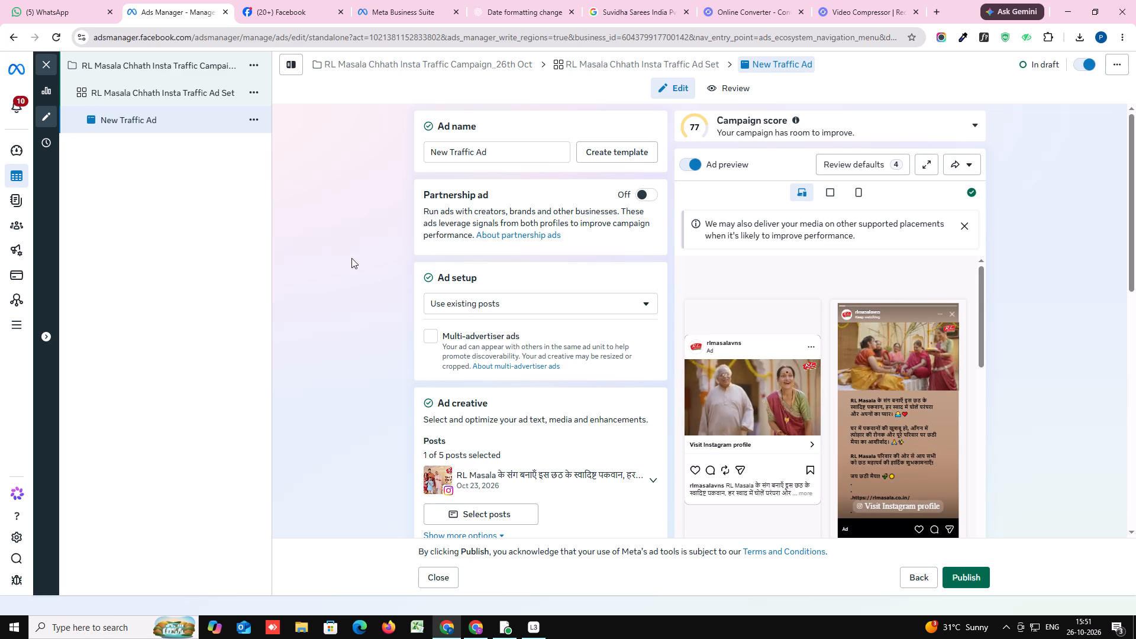
{"action": "left_click", "coordinate": [971, 573]}
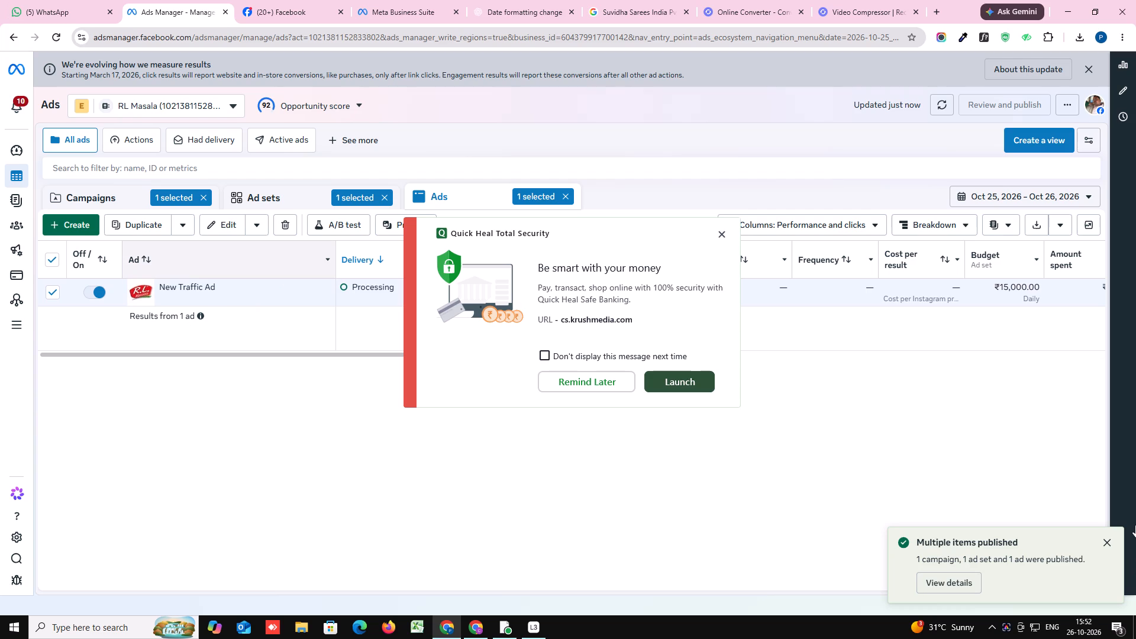
Postpone the Quick Heal Safe Banking prompt with the remind-later option.
{"action": "left_click", "coordinate": [567, 382]}
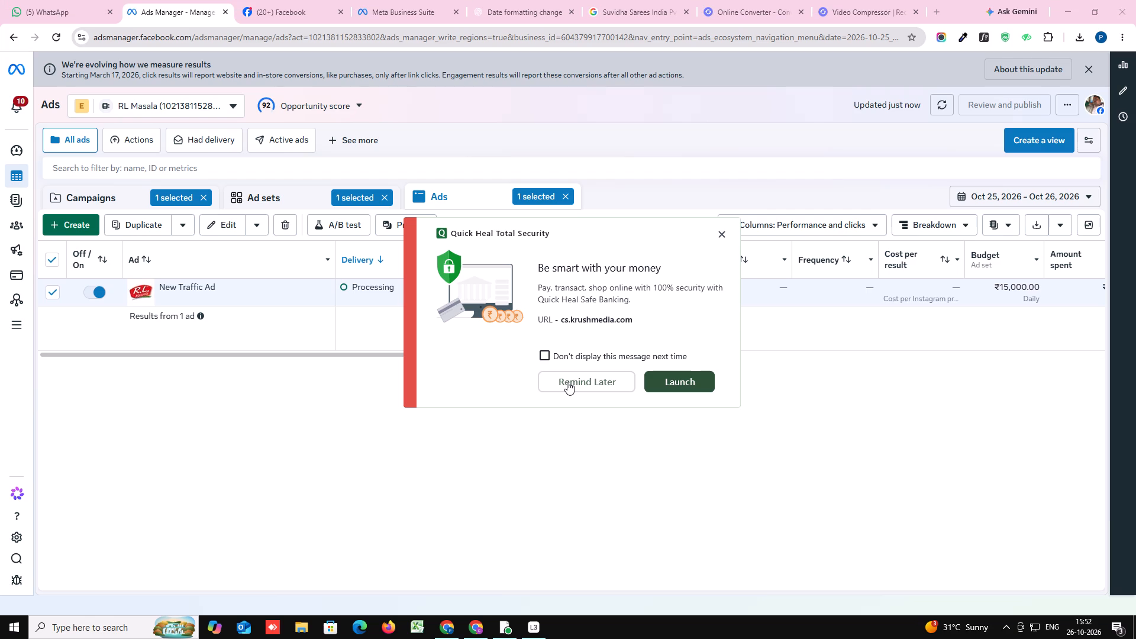
{"action": "left_click", "coordinate": [567, 382]}
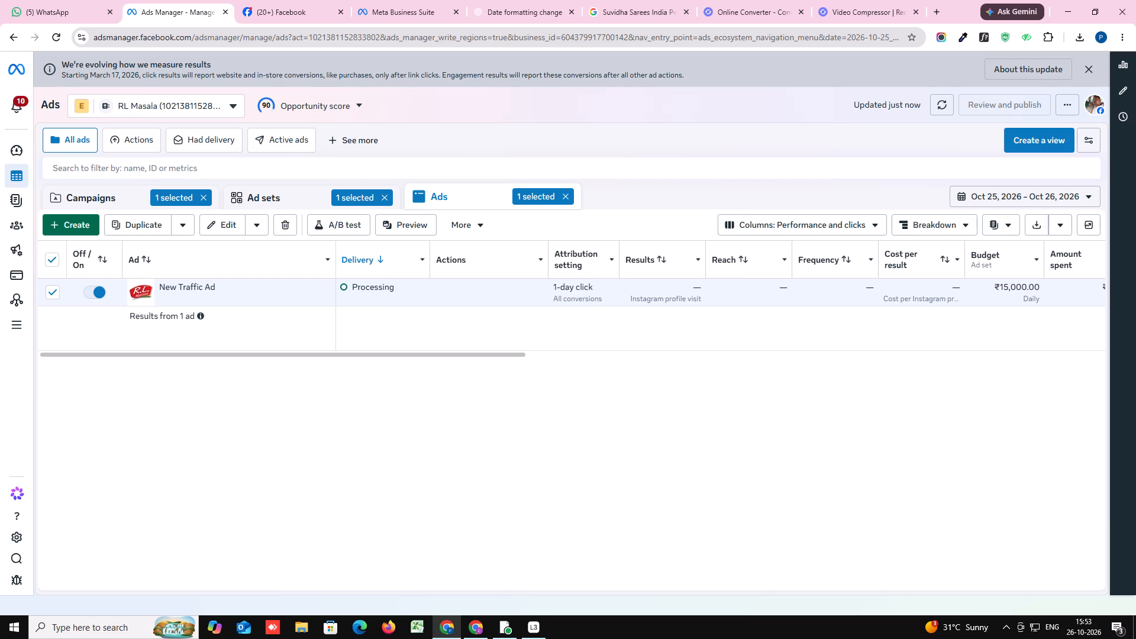
Return to the campaign list by way of the ad sets and clear the current campaign, ad set and ad selections.
{"action": "left_click", "coordinate": [278, 198]}
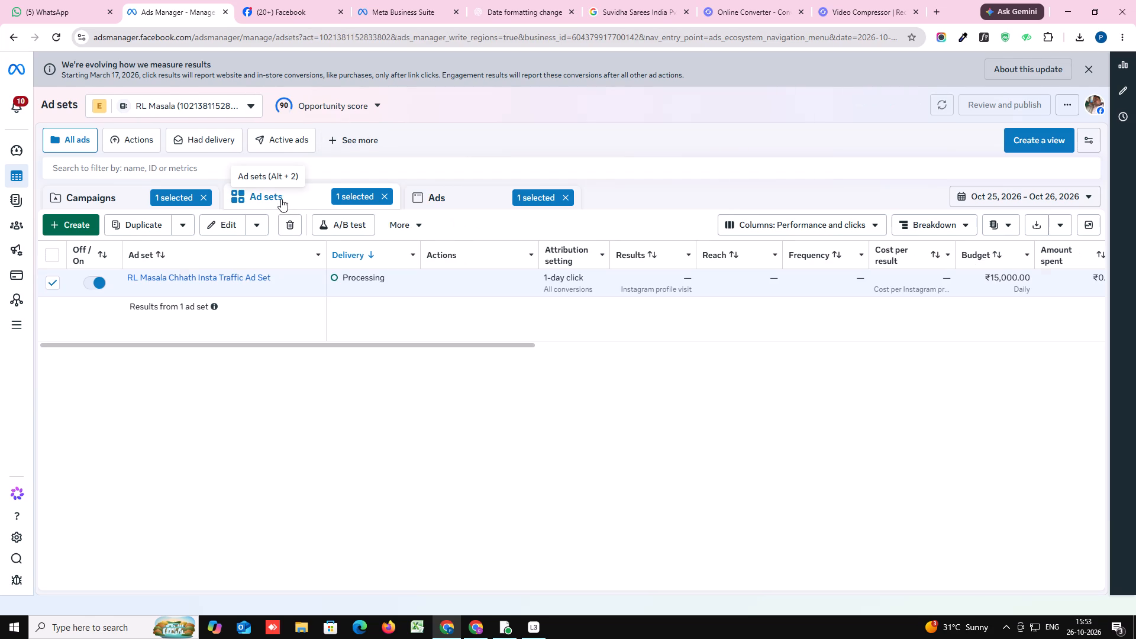
{"action": "left_click", "coordinate": [91, 196]}
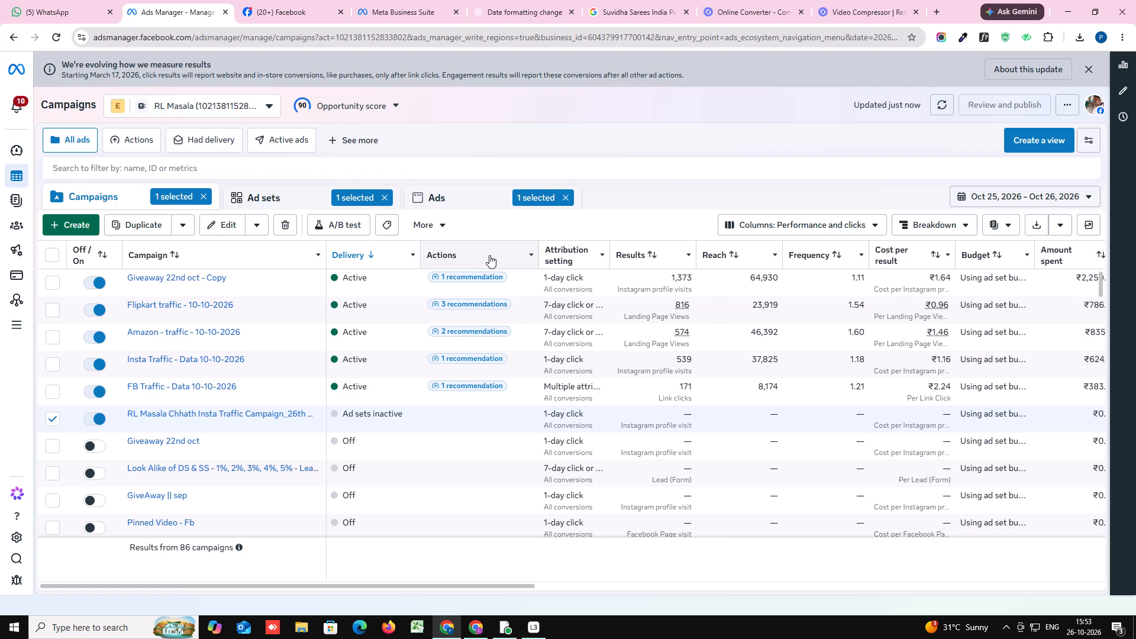
{"action": "left_click", "coordinate": [566, 196]}
{"action": "left_click", "coordinate": [386, 196]}
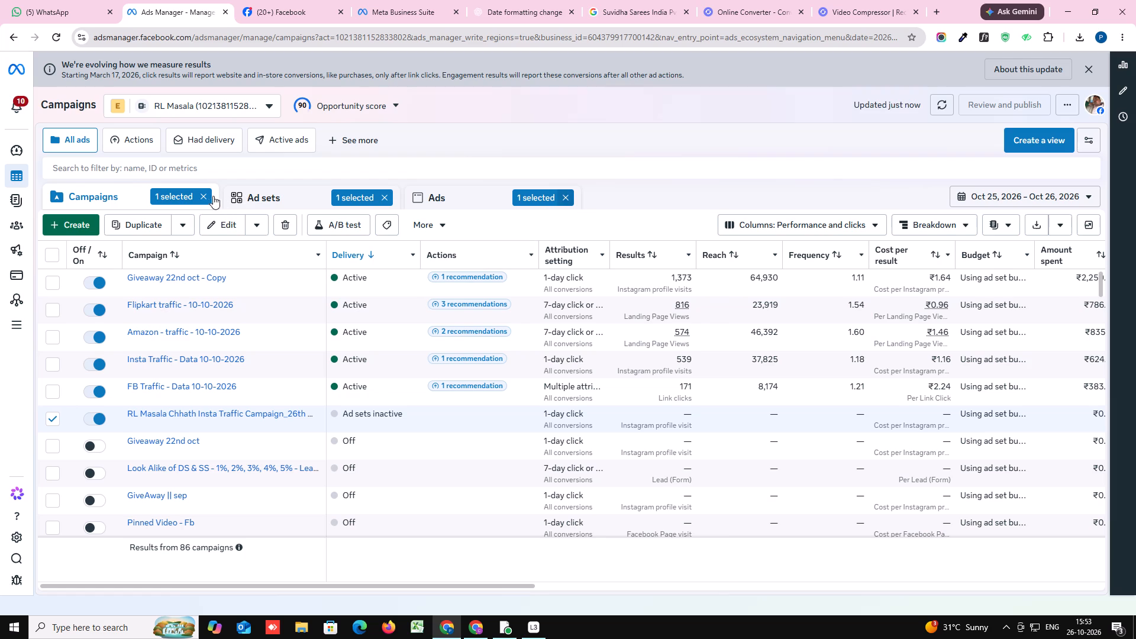
{"action": "left_click", "coordinate": [204, 195]}
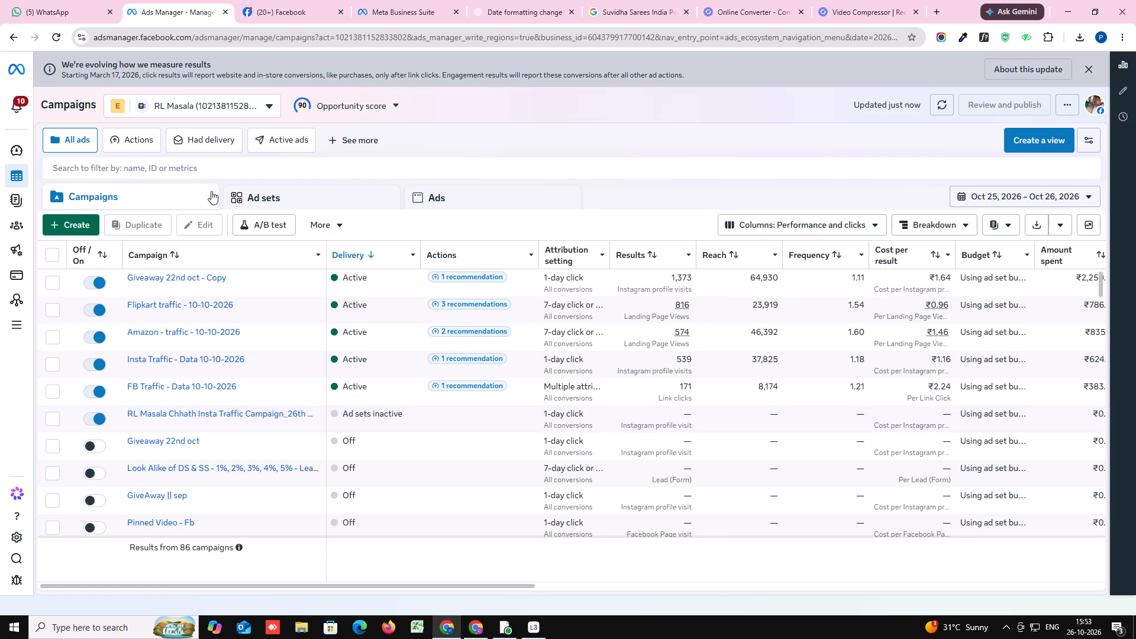
Start creating a new campaign in the RL Masala ad account.
{"action": "left_click", "coordinate": [66, 223]}
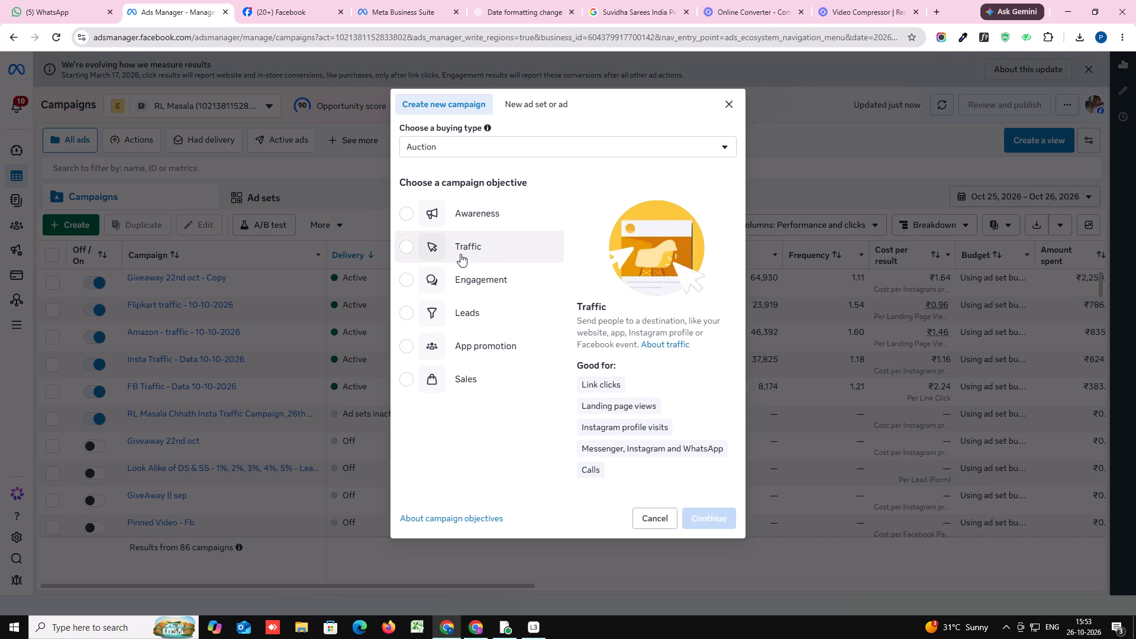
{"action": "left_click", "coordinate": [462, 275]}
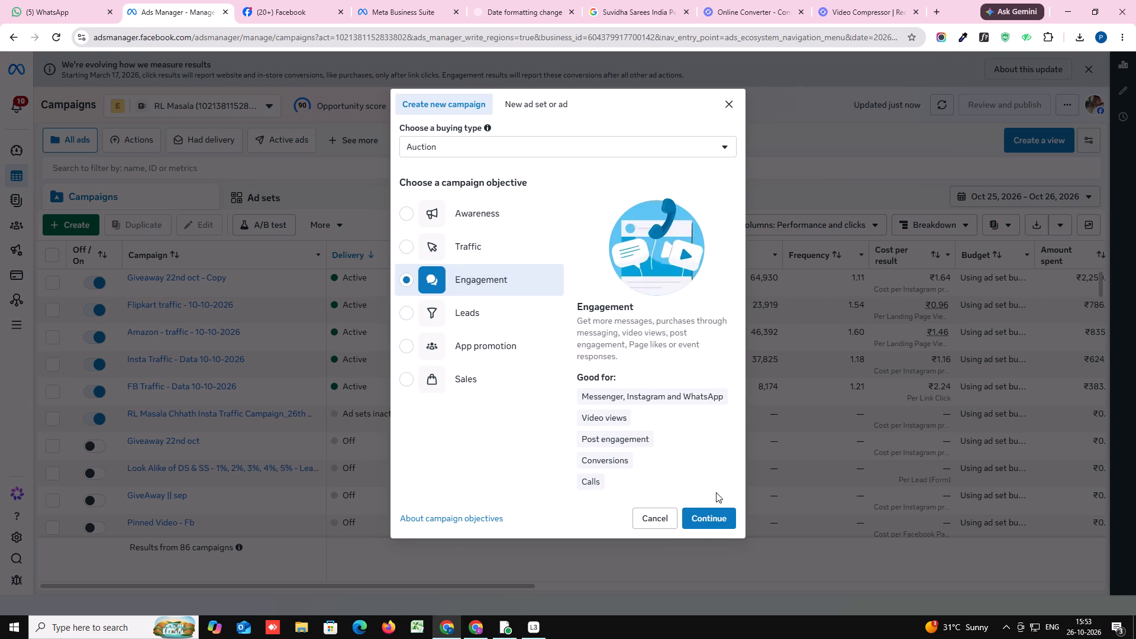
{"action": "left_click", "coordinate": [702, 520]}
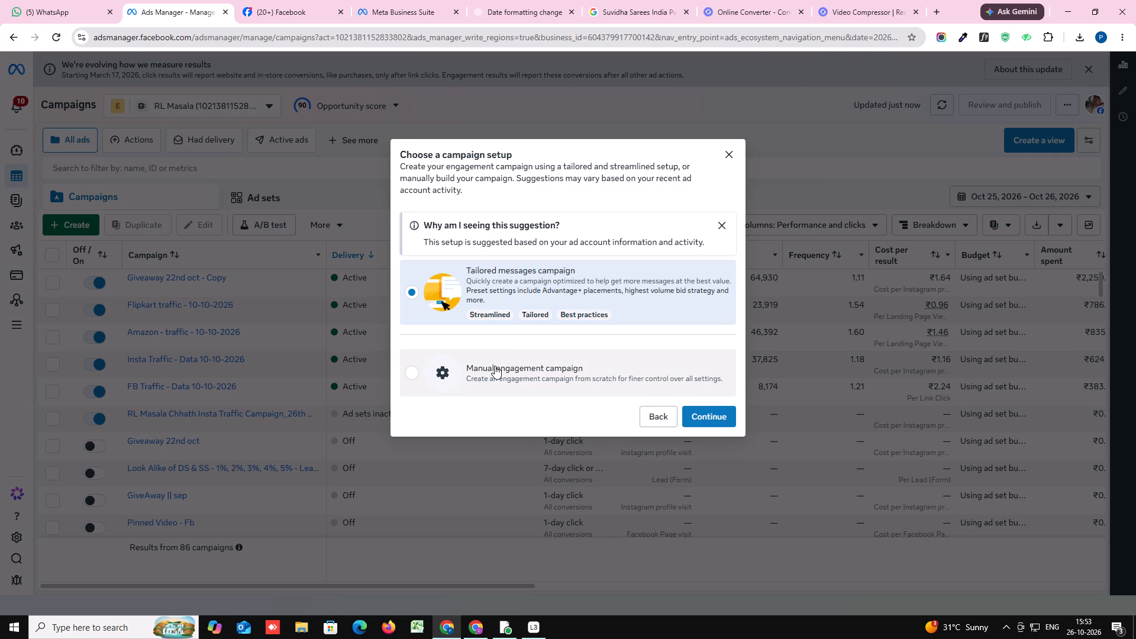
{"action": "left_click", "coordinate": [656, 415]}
Choose the Traffic objective and create the campaign draft with the Manual traffic campaign setup.
{"action": "left_click", "coordinate": [453, 250]}
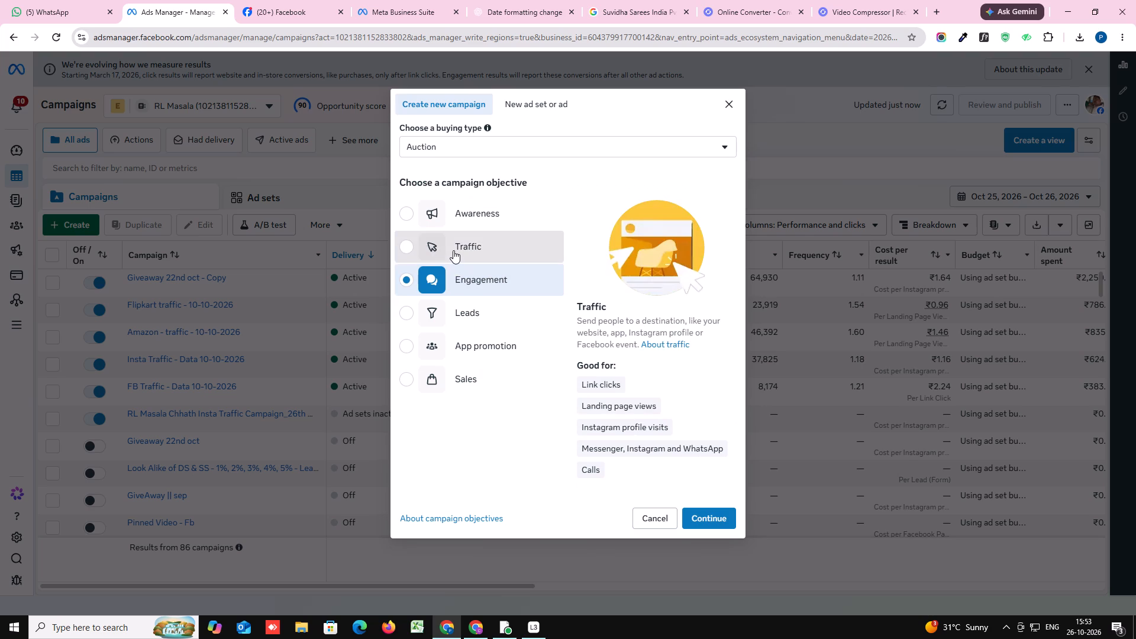
{"action": "left_click", "coordinate": [703, 512]}
{"action": "left_click", "coordinate": [488, 326]}
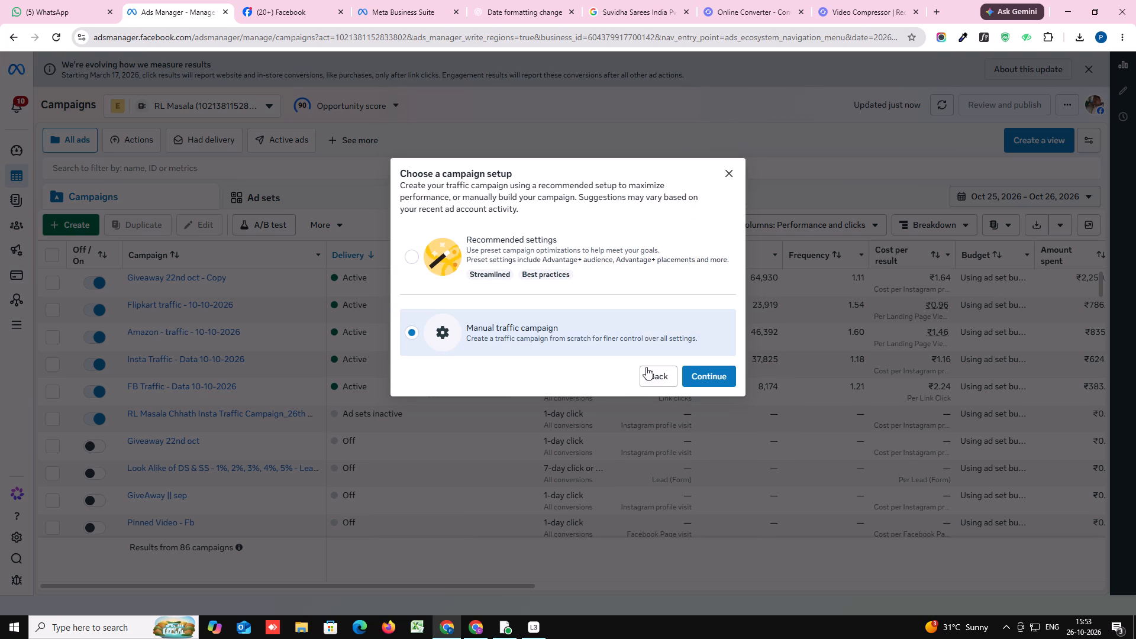
{"action": "left_click", "coordinate": [693, 373]}
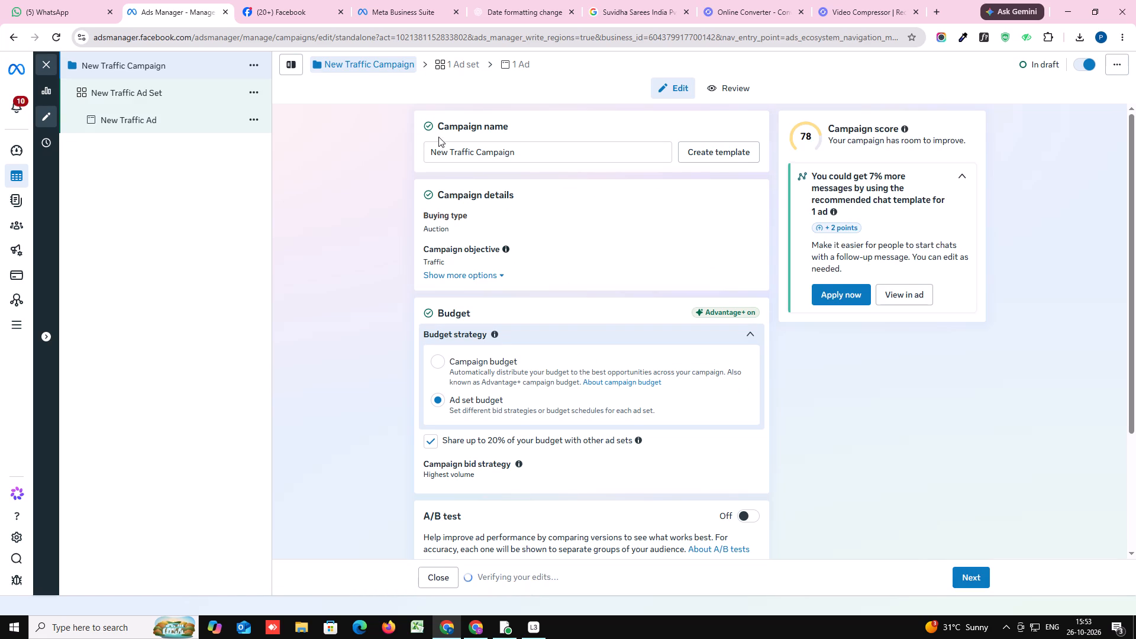
Rename the new campaign as RL Masala Chhath FB Traffic Campaign_26th Oct 26.
{"action": "left_click_drag", "start_coordinate": [450, 154], "coordinate": [420, 155]}
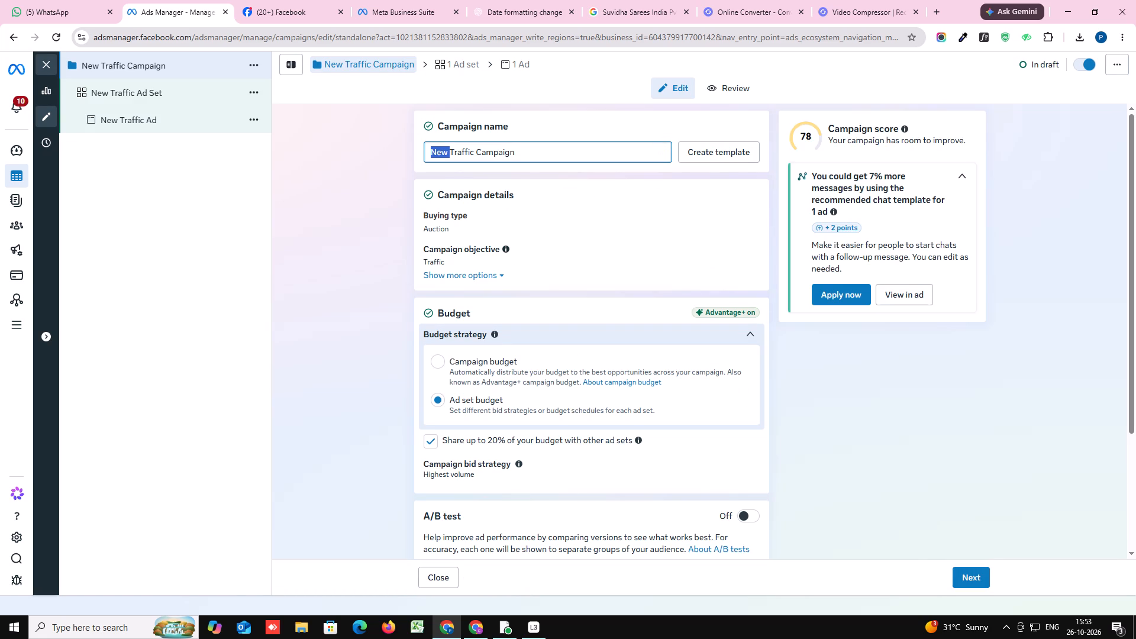
{"action": "type", "text": "RL"}
{"action": "key", "text": "space"}
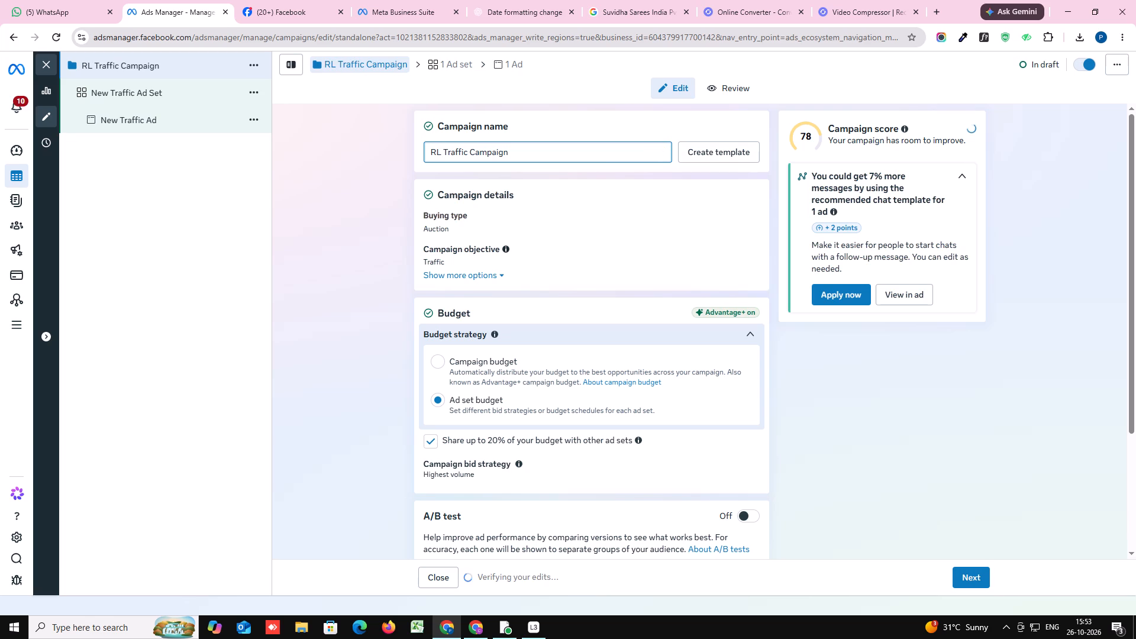
{"action": "key", "text": "shift+m"}
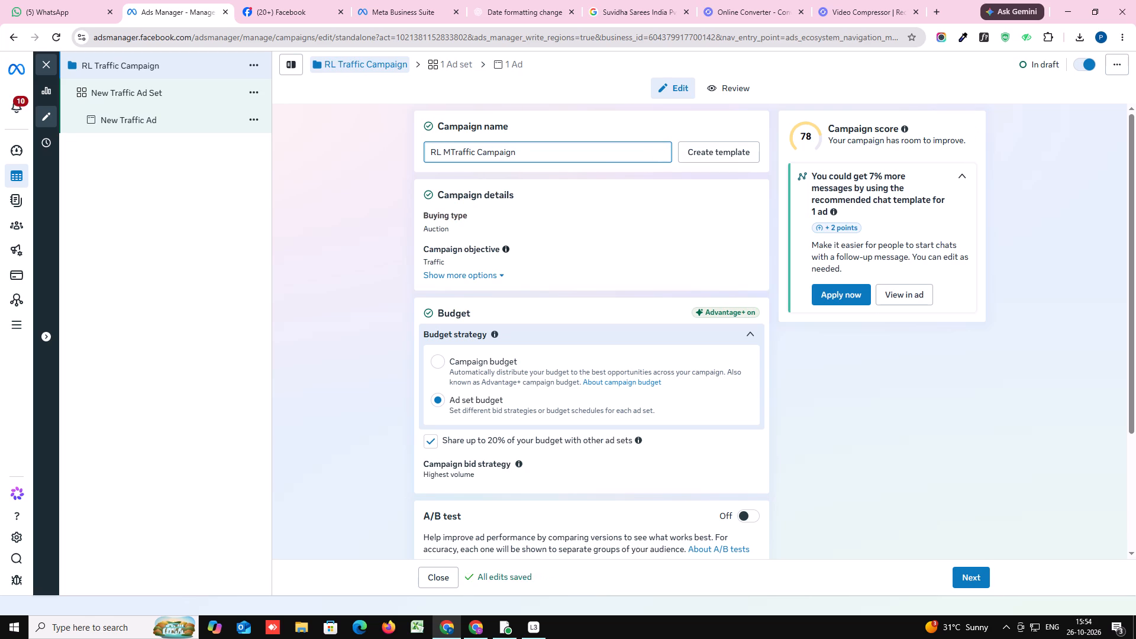
{"action": "type", "text": "asa"}
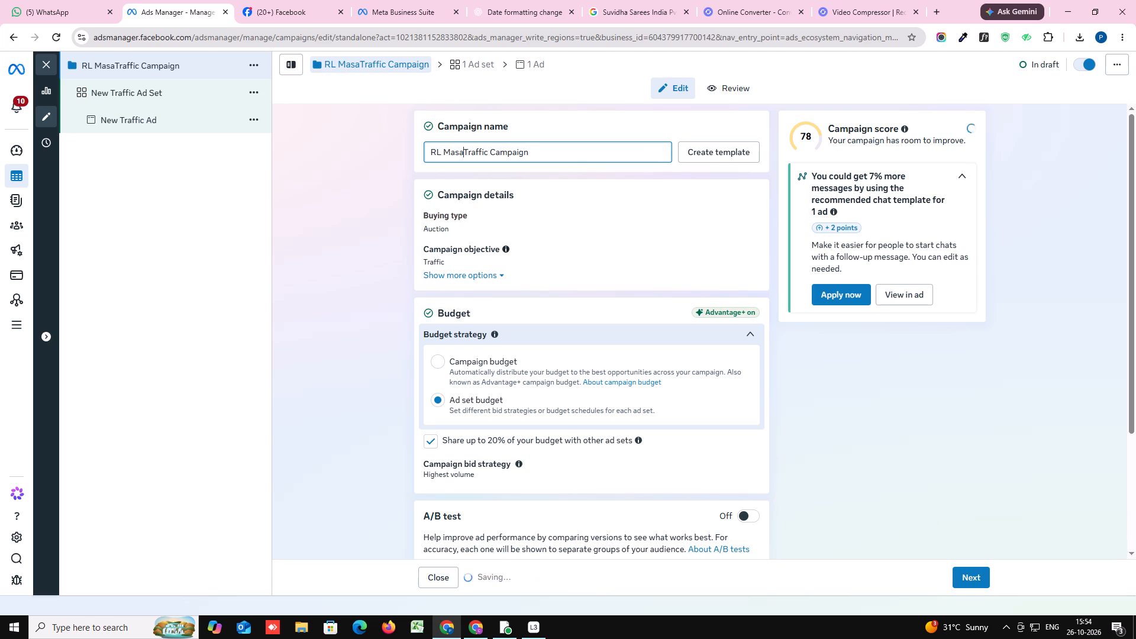
{"action": "type", "text": "la"}
{"action": "key", "text": "space"}
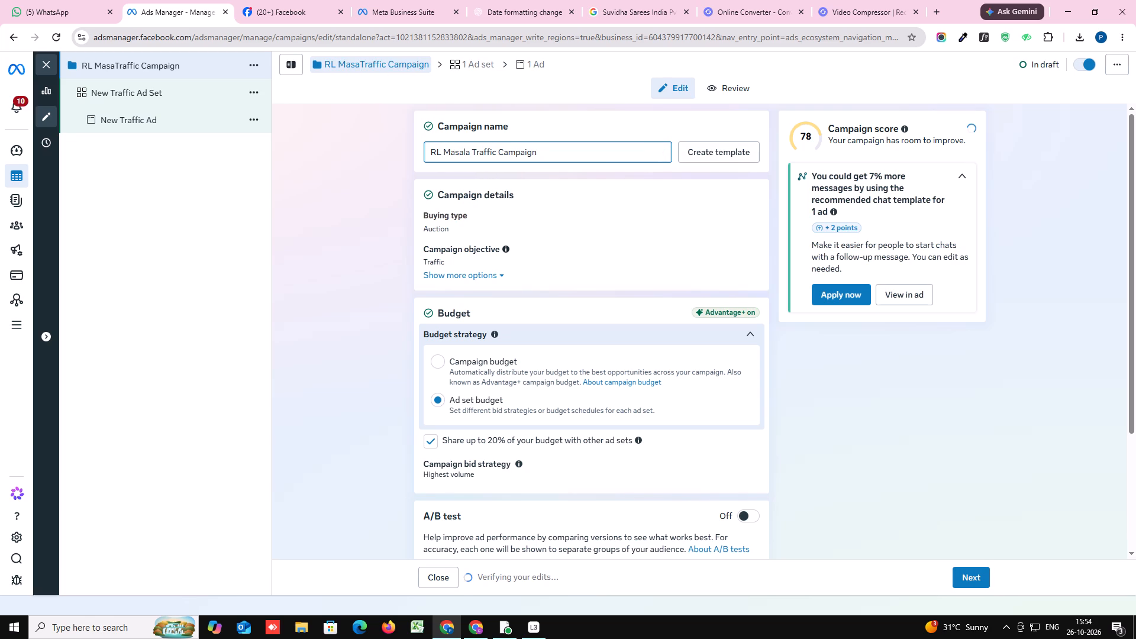
{"action": "type", "text": "Chhath"}
{"action": "key", "text": "space"}
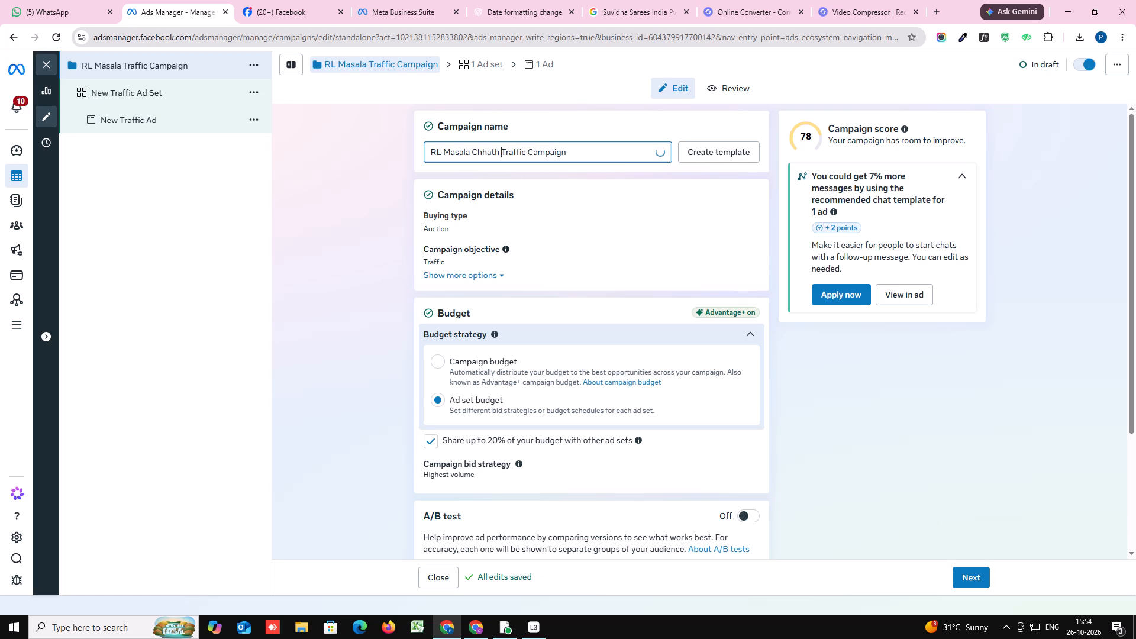
{"action": "type", "text": "FB"}
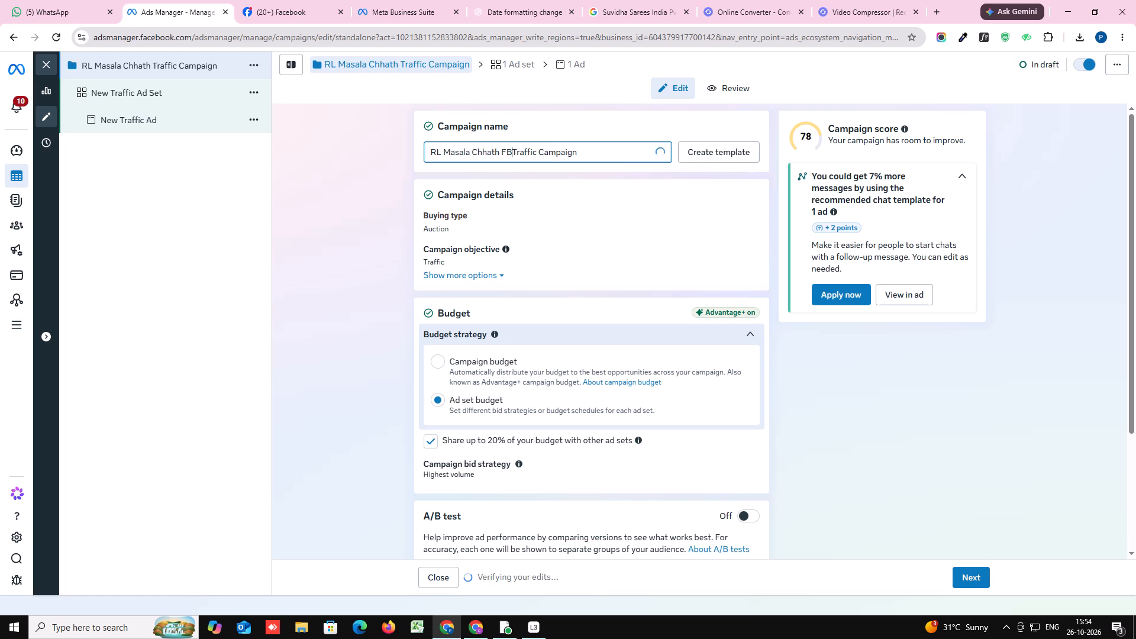
{"action": "key", "text": "space"}
{"action": "left_click", "coordinate": [594, 151]}
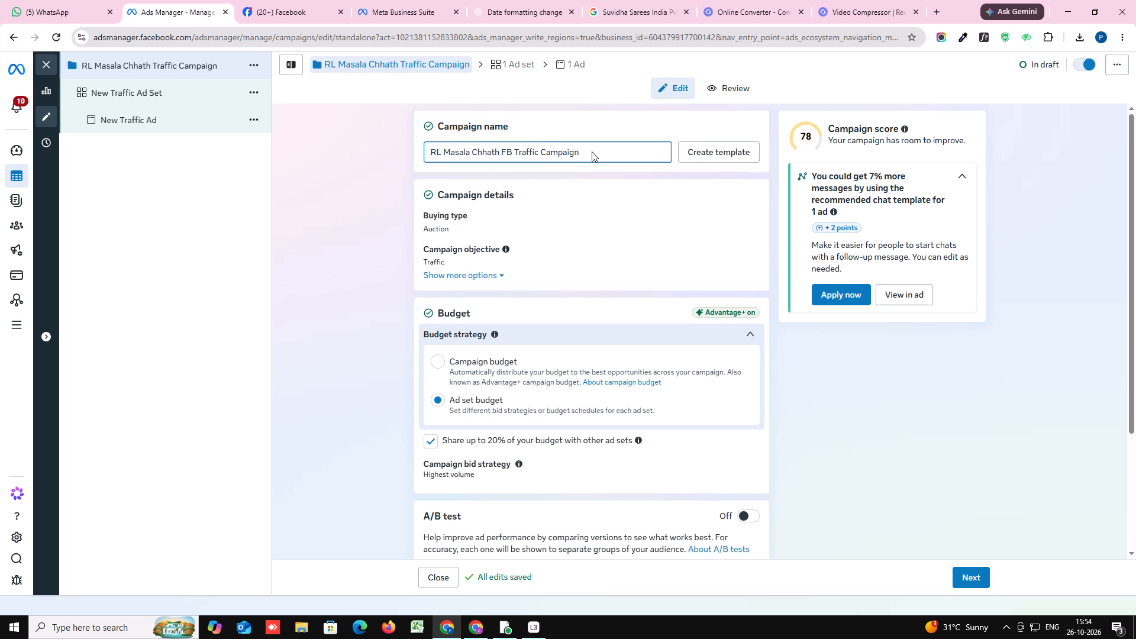
{"action": "left_click", "coordinate": [585, 151]}
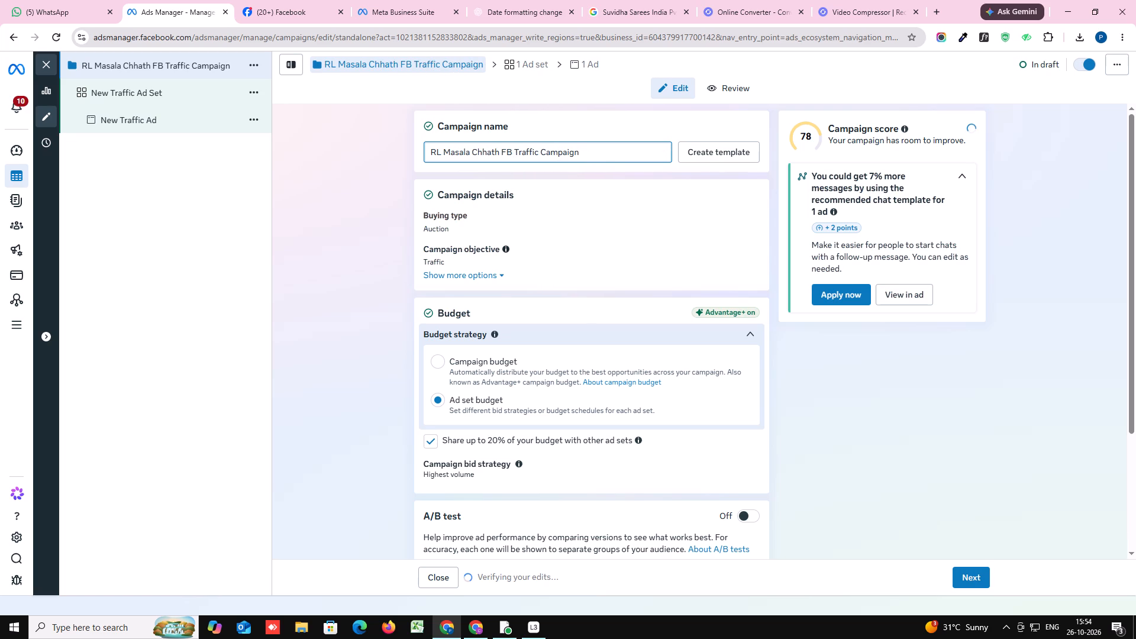
{"action": "key", "text": "shift+underscore"}
{"action": "type", "text": "26t"}
{"action": "type", "text": "h"}
{"action": "key", "text": "space"}
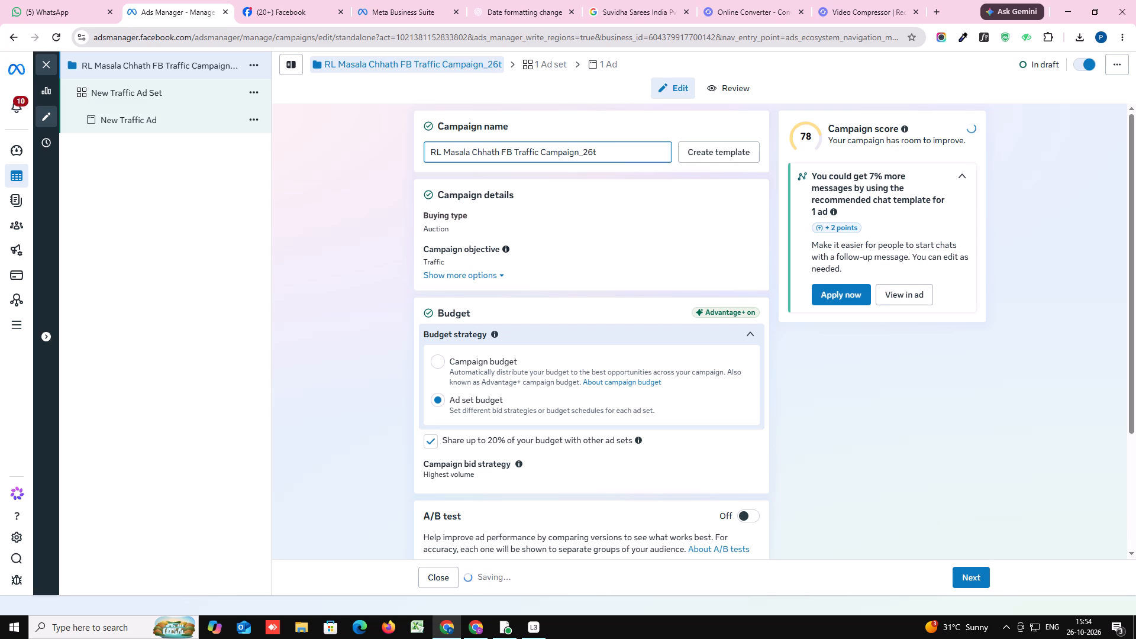
{"action": "type", "text": "Oct 26"}
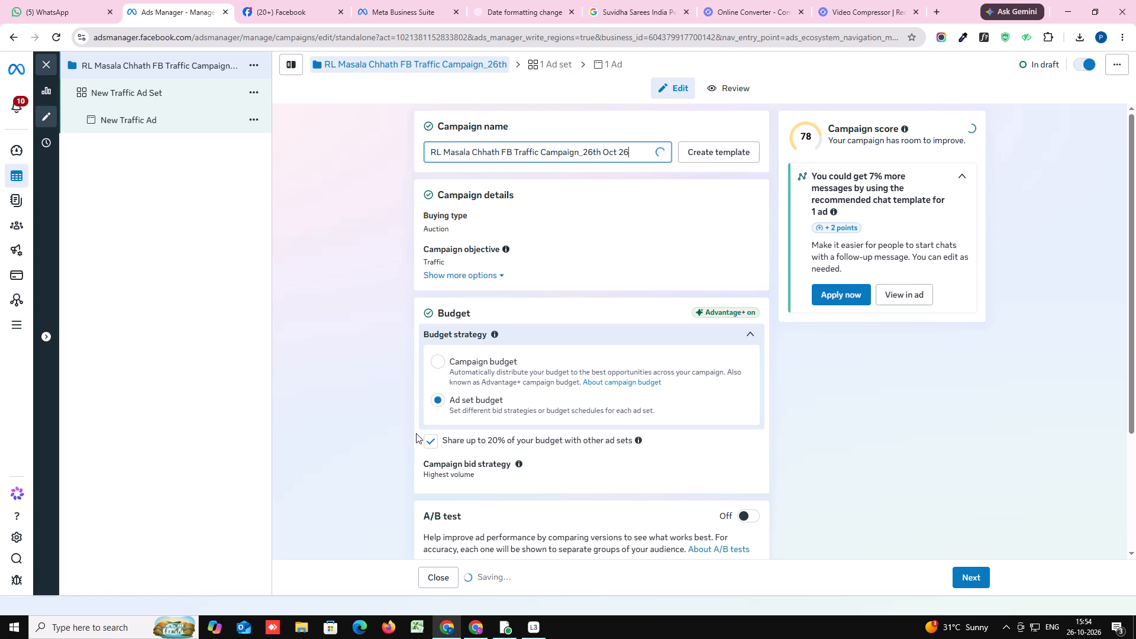
Disable sharing up to 20% of the budget with other ad sets and proceed to the ad set settings.
{"action": "left_click", "coordinate": [433, 440]}
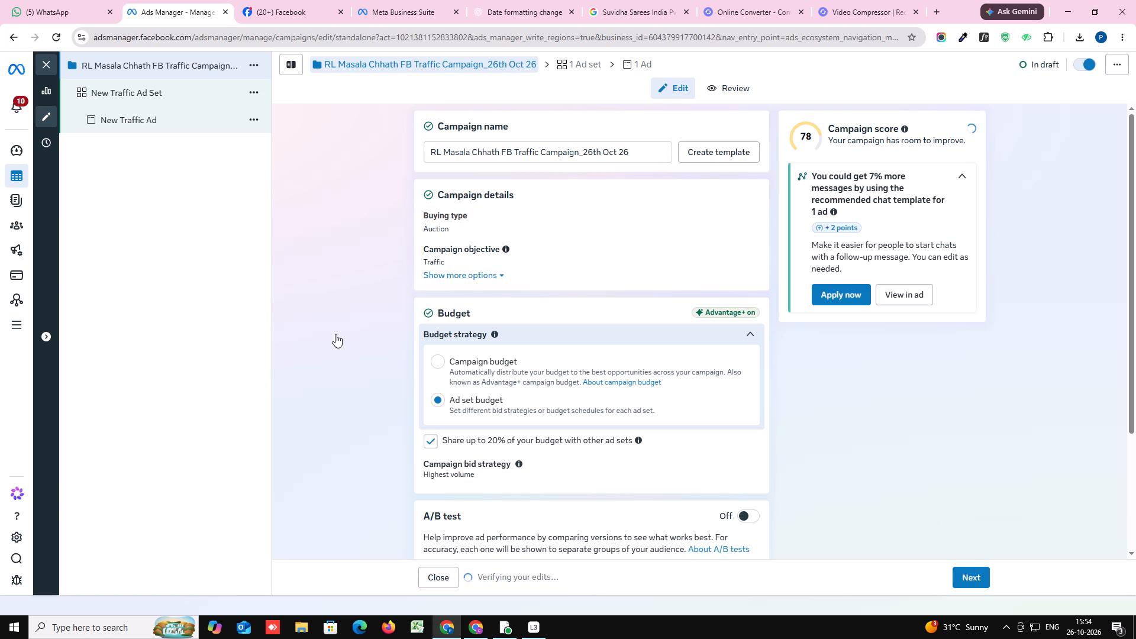
{"action": "left_click", "coordinate": [551, 329]}
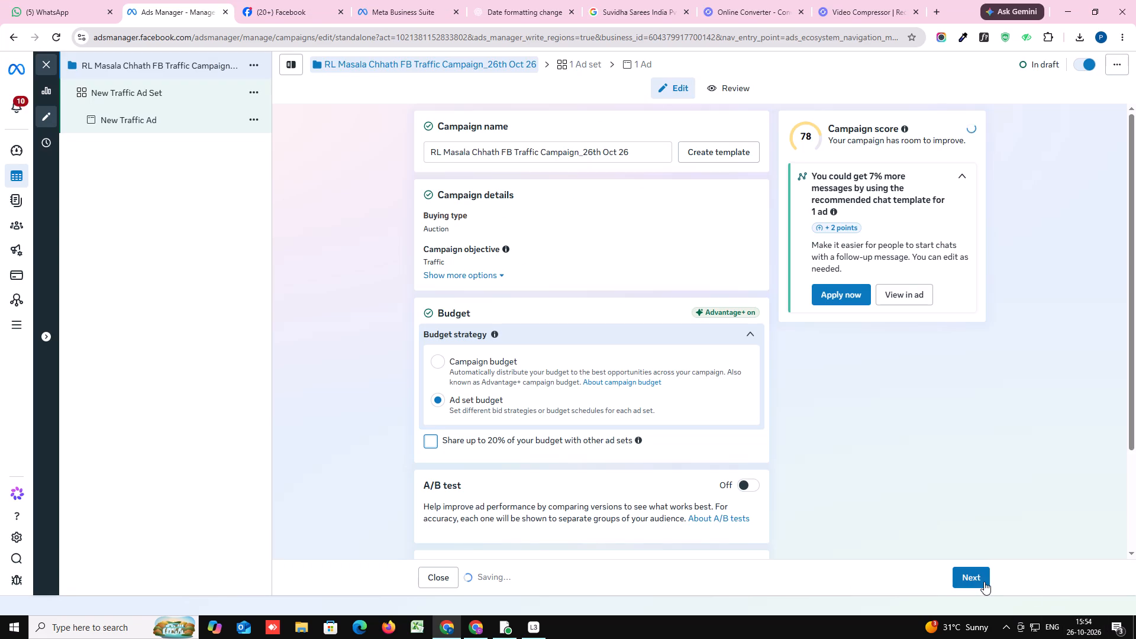
{"action": "left_click", "coordinate": [979, 580]}
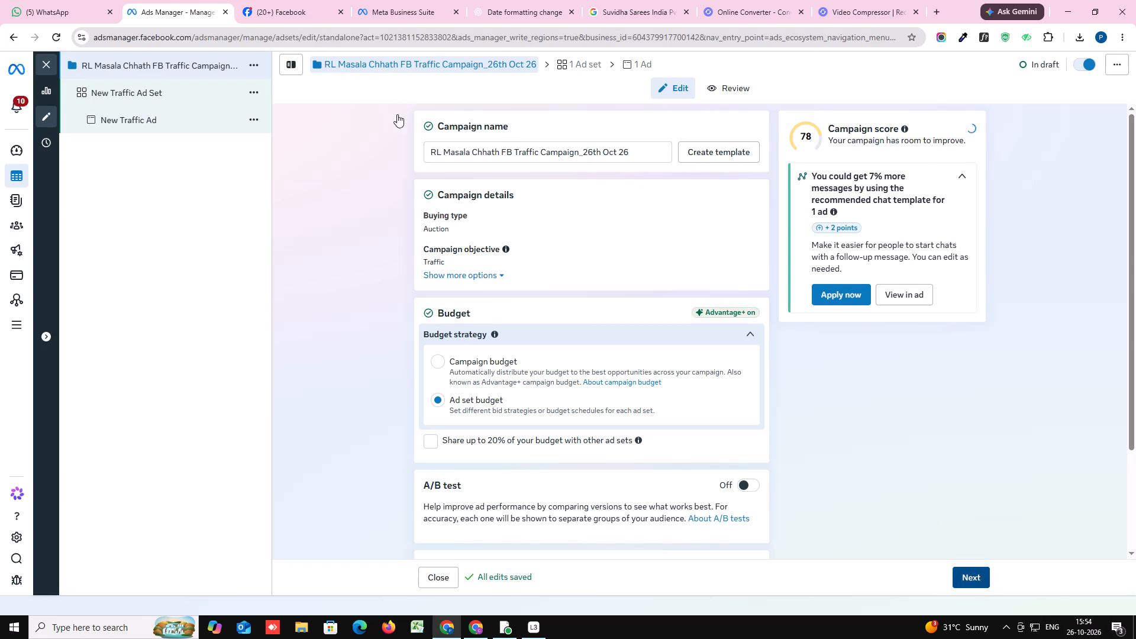
Replace the word New at the start of the ad set name with RL Masala.
{"action": "left_click_drag", "start_coordinate": [448, 153], "coordinate": [418, 151]}
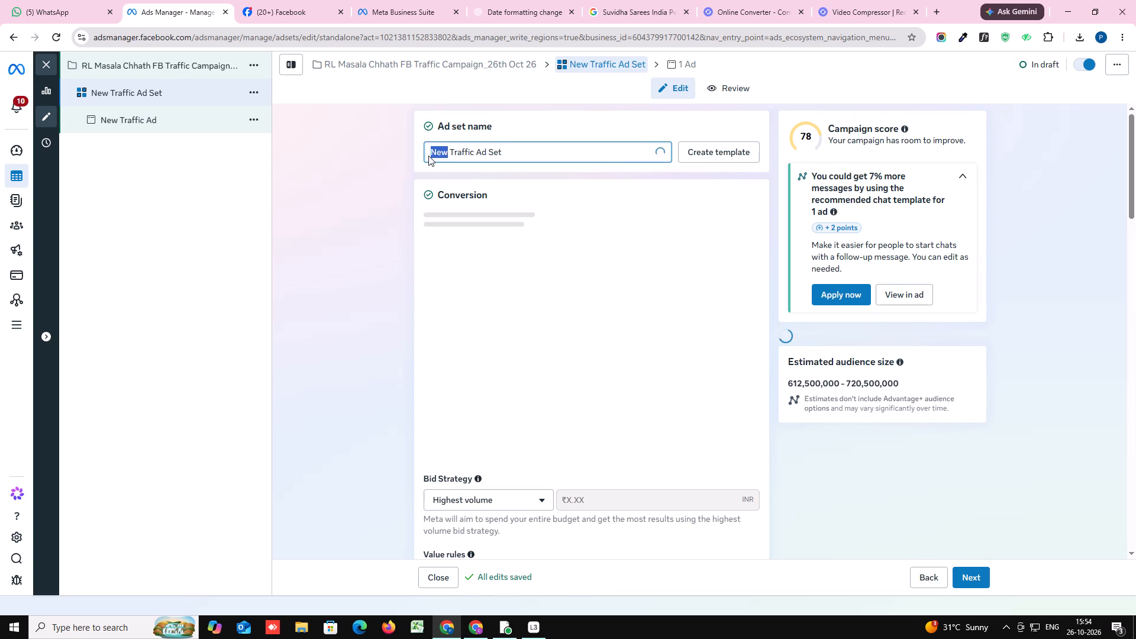
{"action": "type", "text": "RL"}
{"action": "key", "text": "space"}
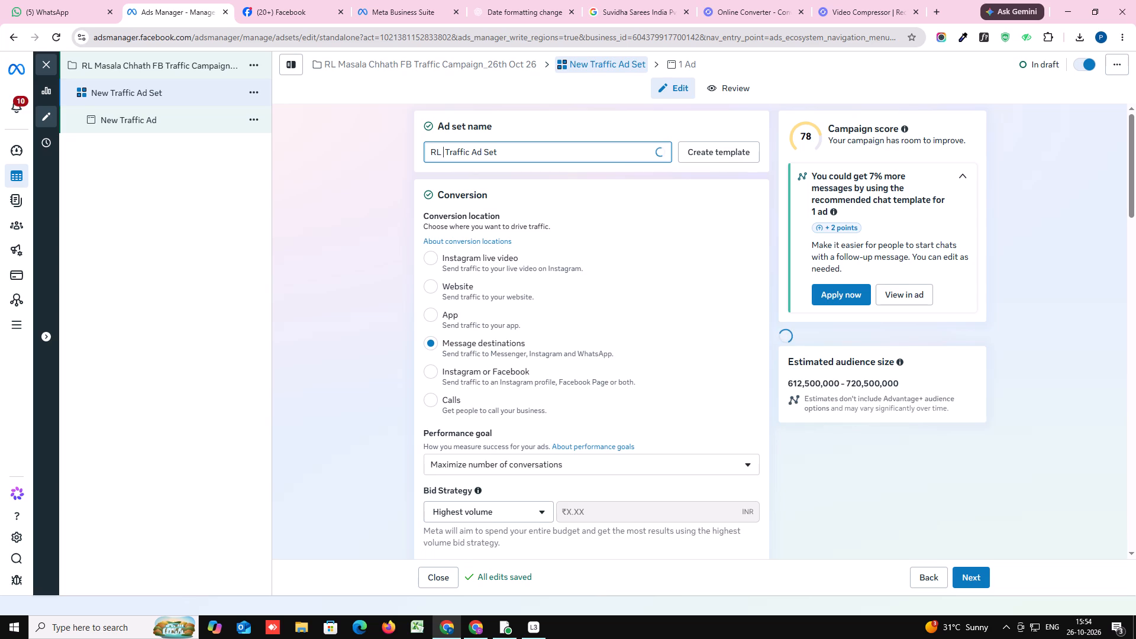
{"action": "key", "text": "shift+m"}
{"action": "type", "text": "asala"}
{"action": "key", "text": "space"}
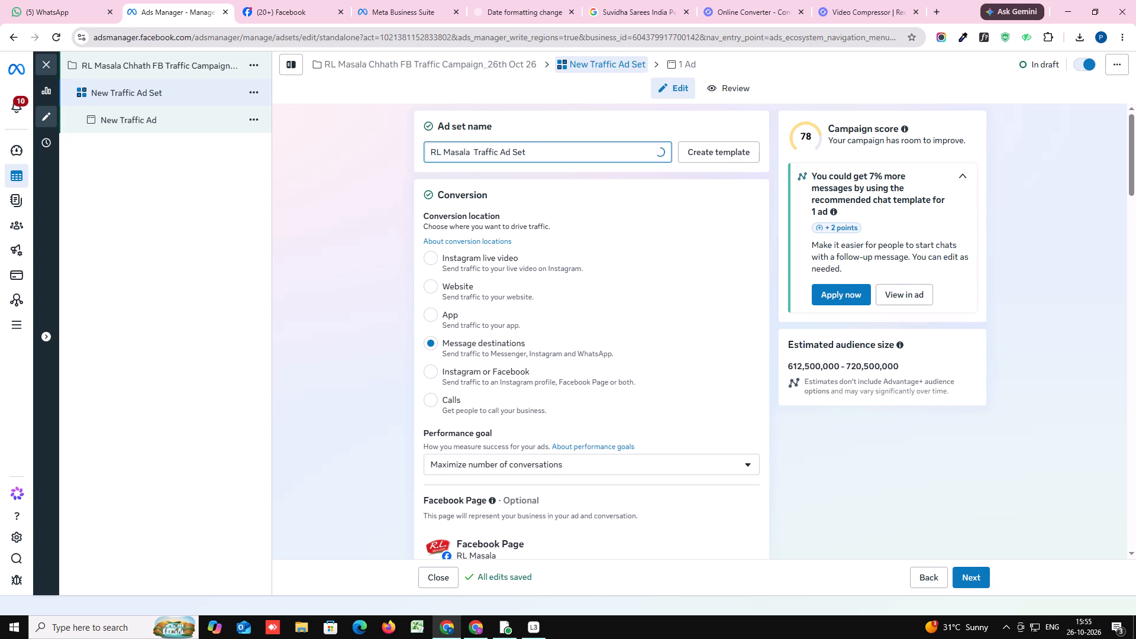
Complete the ad set name as RL Masala Chhath Facebok Traffic Ad Set.
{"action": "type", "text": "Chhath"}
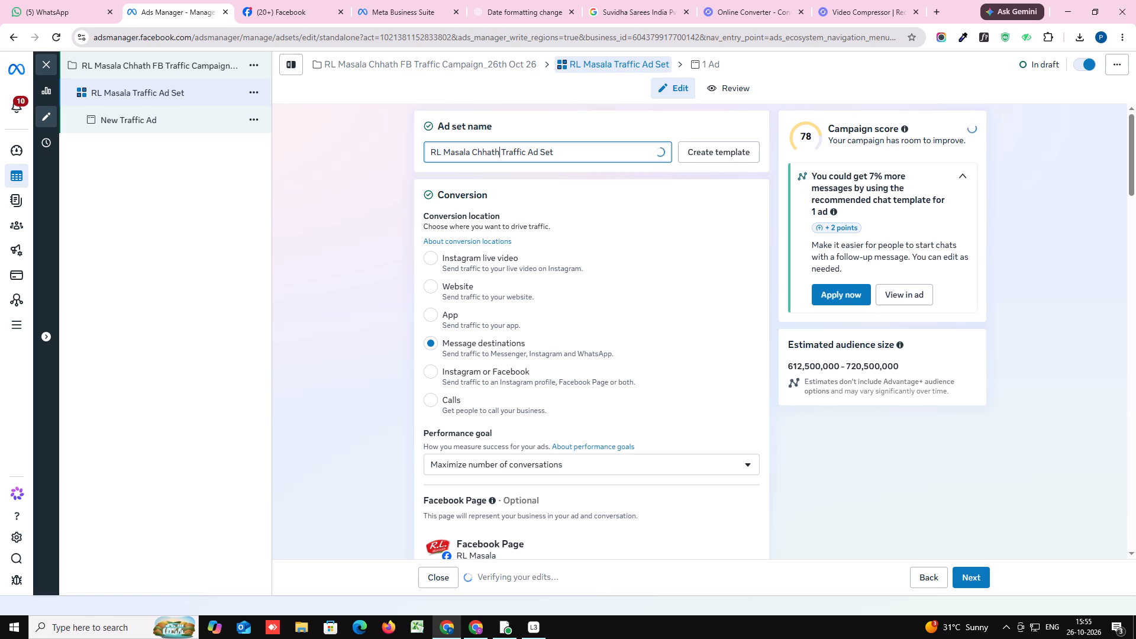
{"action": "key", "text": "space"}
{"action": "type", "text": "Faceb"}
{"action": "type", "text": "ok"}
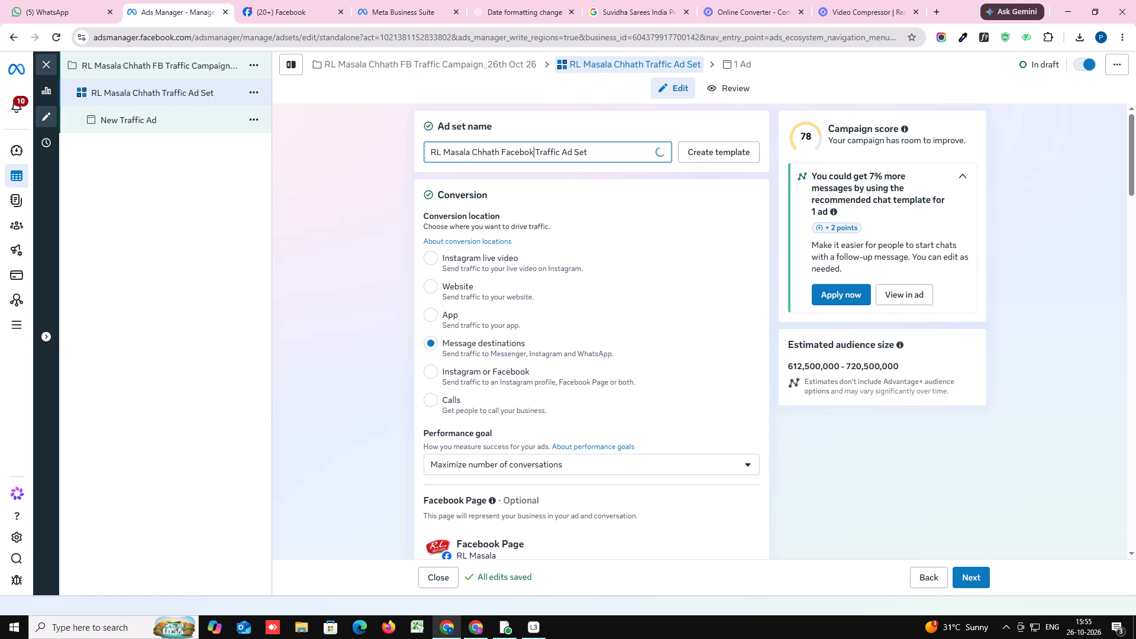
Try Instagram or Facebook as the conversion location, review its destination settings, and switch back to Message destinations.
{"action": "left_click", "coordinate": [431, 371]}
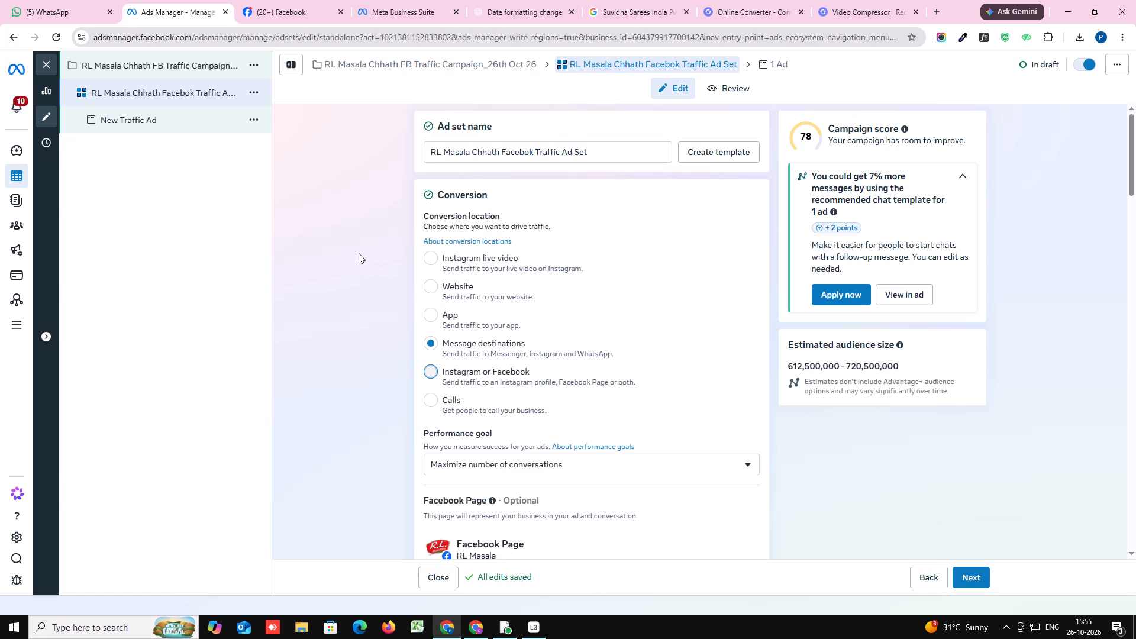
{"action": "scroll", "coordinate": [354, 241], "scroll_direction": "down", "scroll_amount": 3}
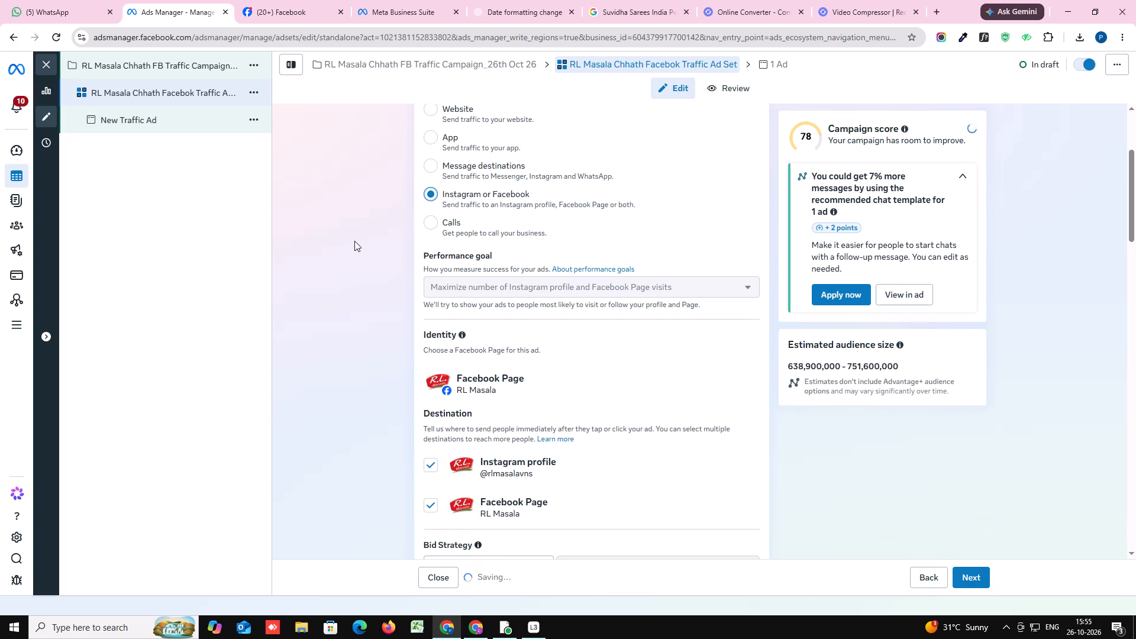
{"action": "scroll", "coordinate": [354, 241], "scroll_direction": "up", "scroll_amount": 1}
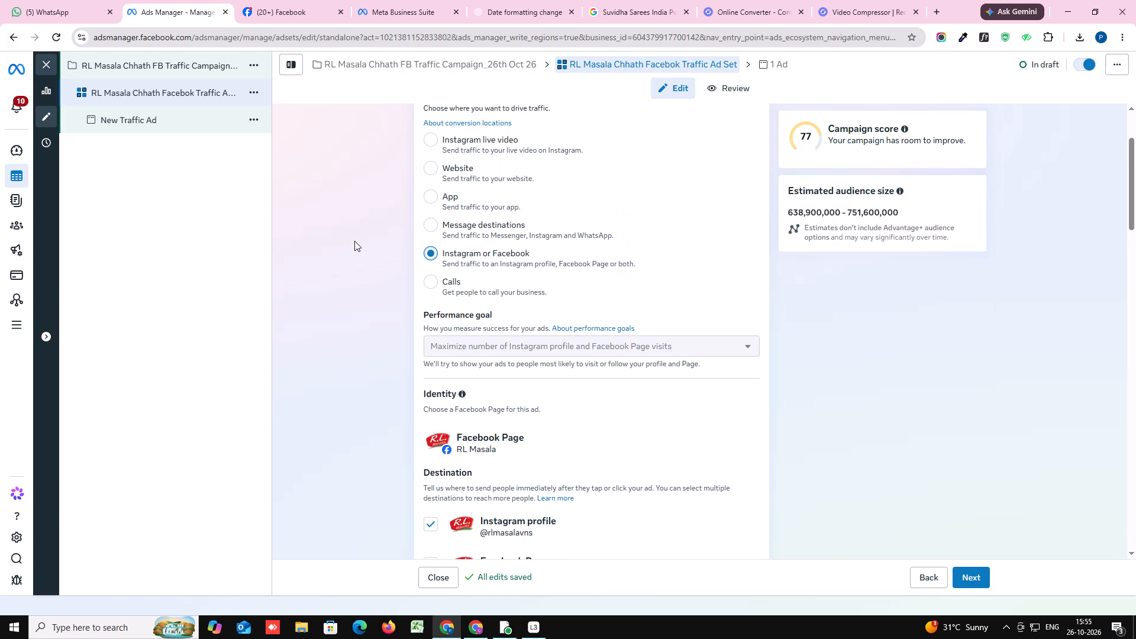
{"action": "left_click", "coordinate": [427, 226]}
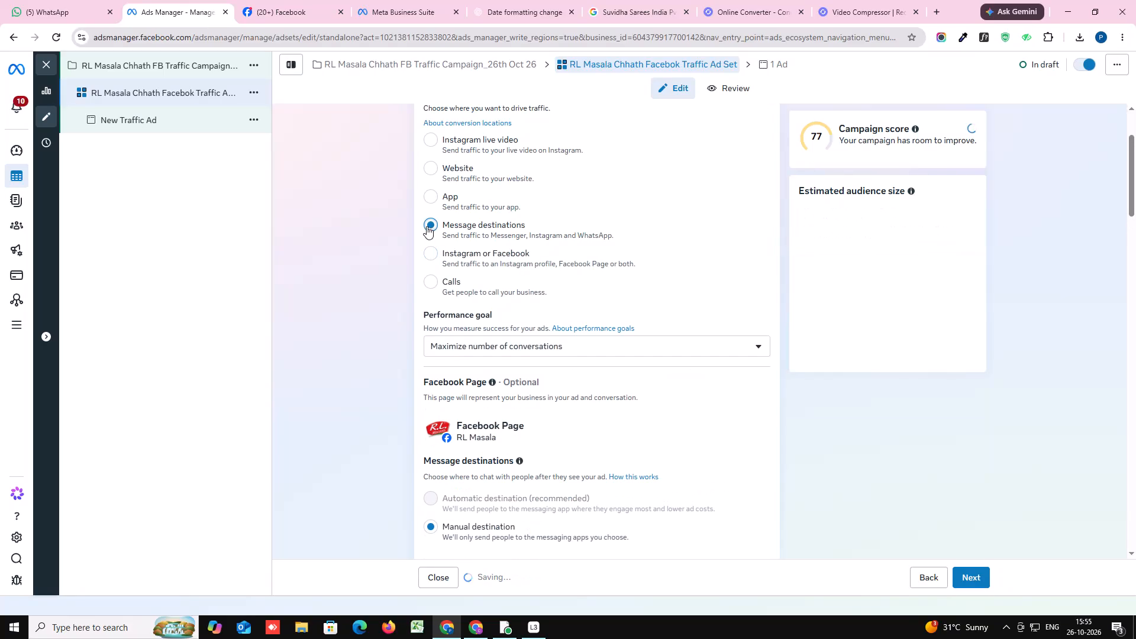
Set the ad set's performance goal to Maximize daily unique reach.
{"action": "scroll", "coordinate": [382, 217], "scroll_direction": "down", "scroll_amount": 1}
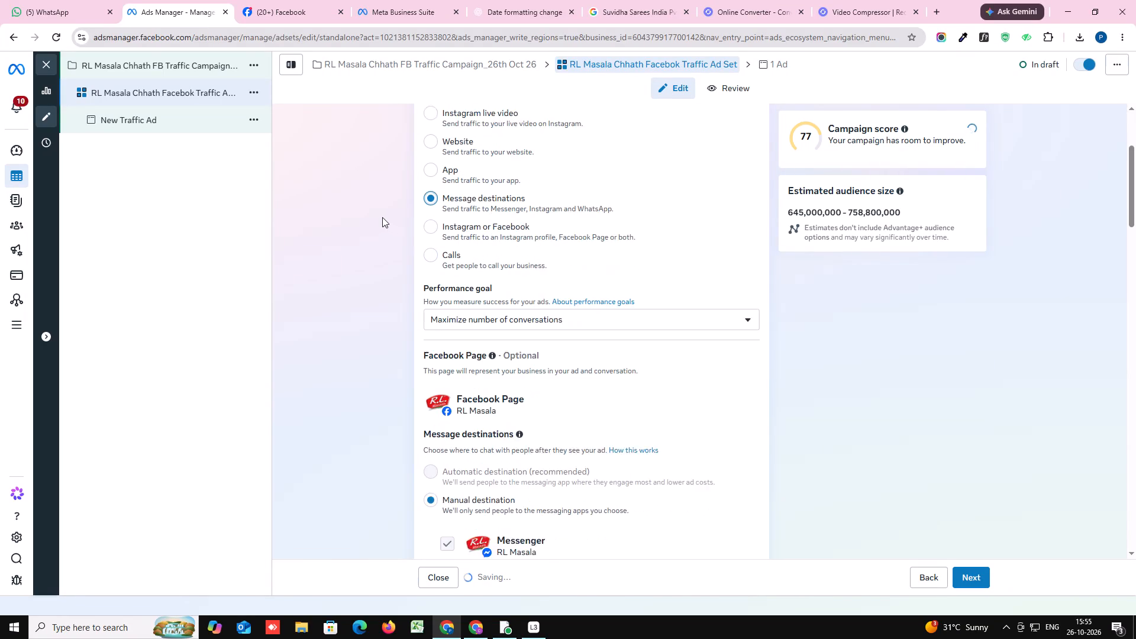
{"action": "scroll", "coordinate": [382, 217], "scroll_direction": "down", "scroll_amount": 1}
{"action": "left_click", "coordinate": [564, 229]}
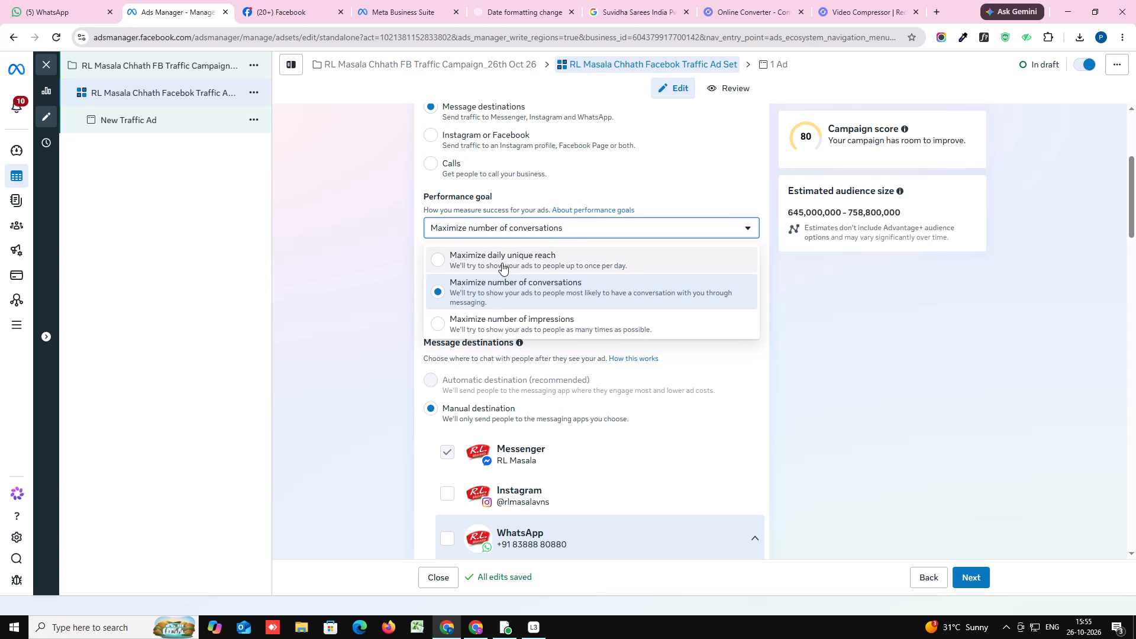
{"action": "left_click", "coordinate": [502, 263]}
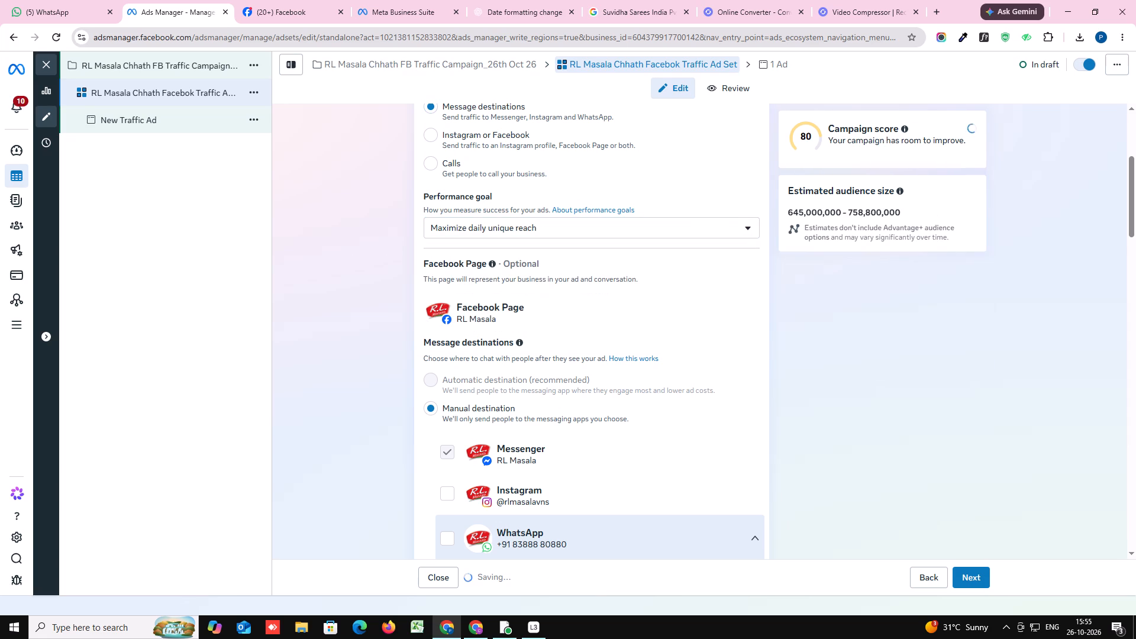
Set the ad set's daily budget to ₹5000 in the budget and schedule settings.
{"action": "scroll", "coordinate": [384, 465], "scroll_direction": "down", "scroll_amount": 1}
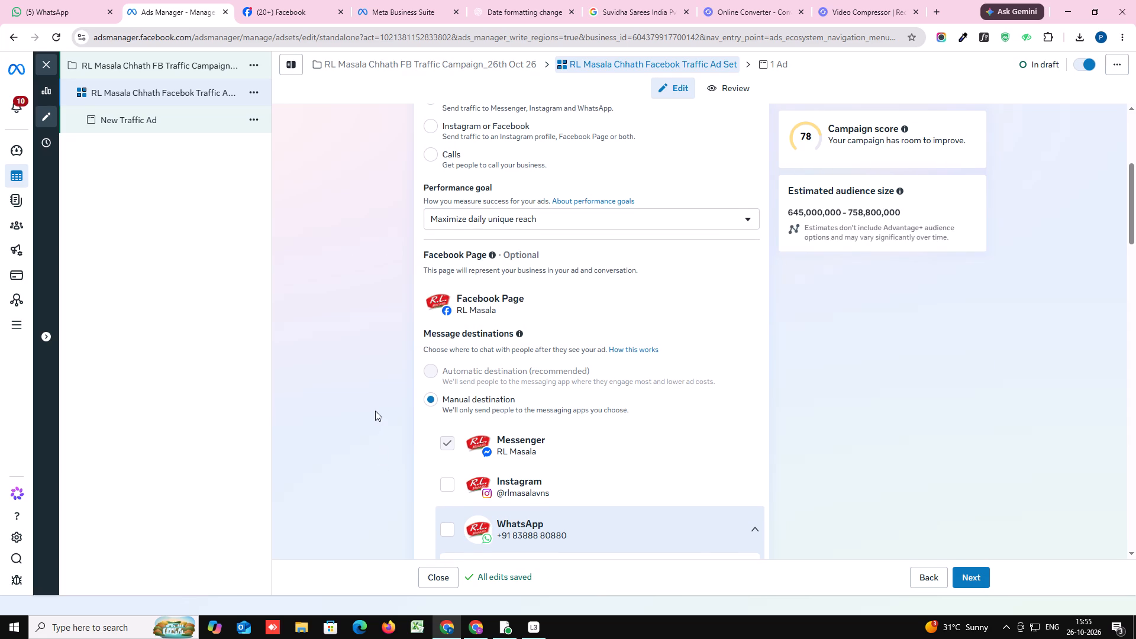
{"action": "scroll", "coordinate": [373, 398], "scroll_direction": "down", "scroll_amount": 2}
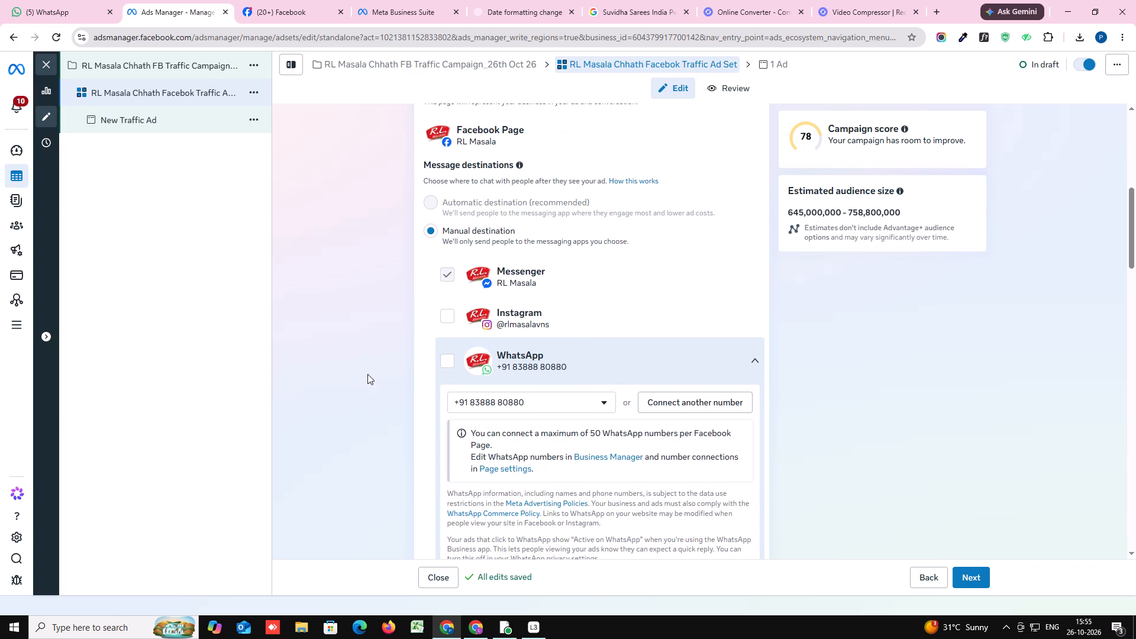
{"action": "scroll", "coordinate": [365, 367], "scroll_direction": "up", "scroll_amount": 3}
{"action": "scroll", "coordinate": [365, 367], "scroll_direction": "down", "scroll_amount": 8}
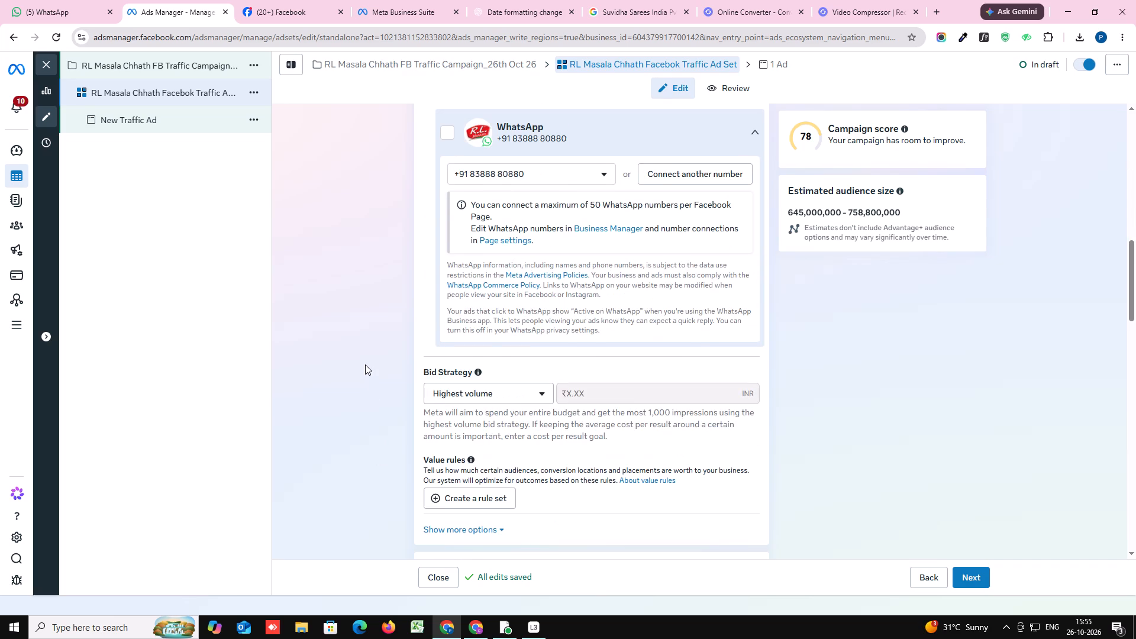
{"action": "scroll", "coordinate": [366, 337], "scroll_direction": "down", "scroll_amount": 2}
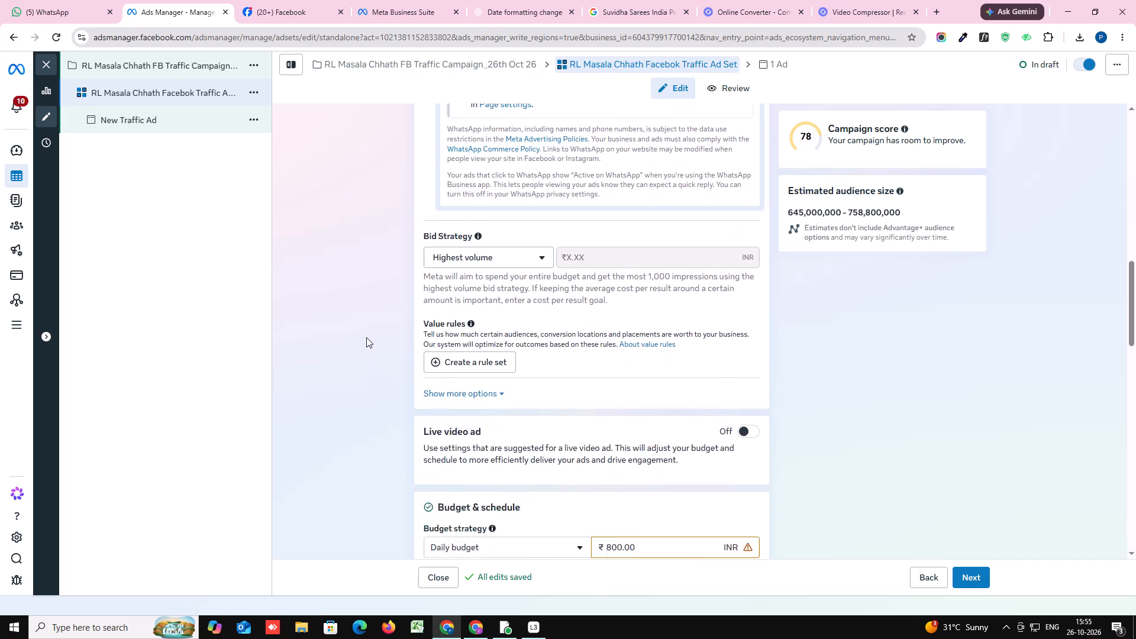
{"action": "scroll", "coordinate": [366, 337], "scroll_direction": "down", "scroll_amount": 3}
{"action": "left_click_drag", "start_coordinate": [648, 316], "coordinate": [602, 320]}
{"action": "key", "text": "BackSpace"}
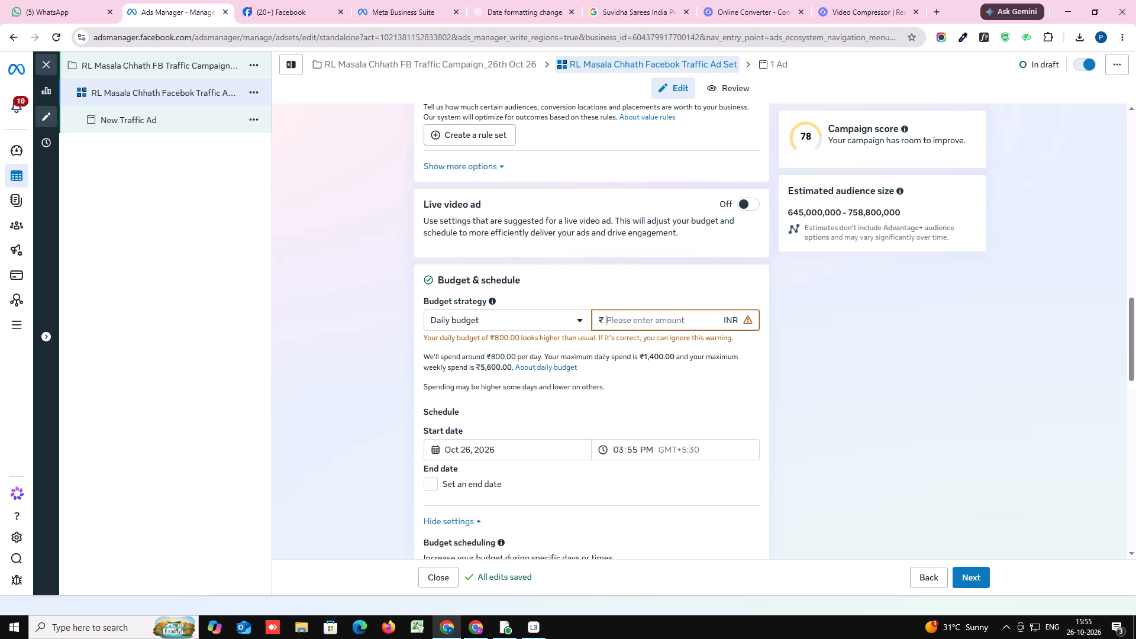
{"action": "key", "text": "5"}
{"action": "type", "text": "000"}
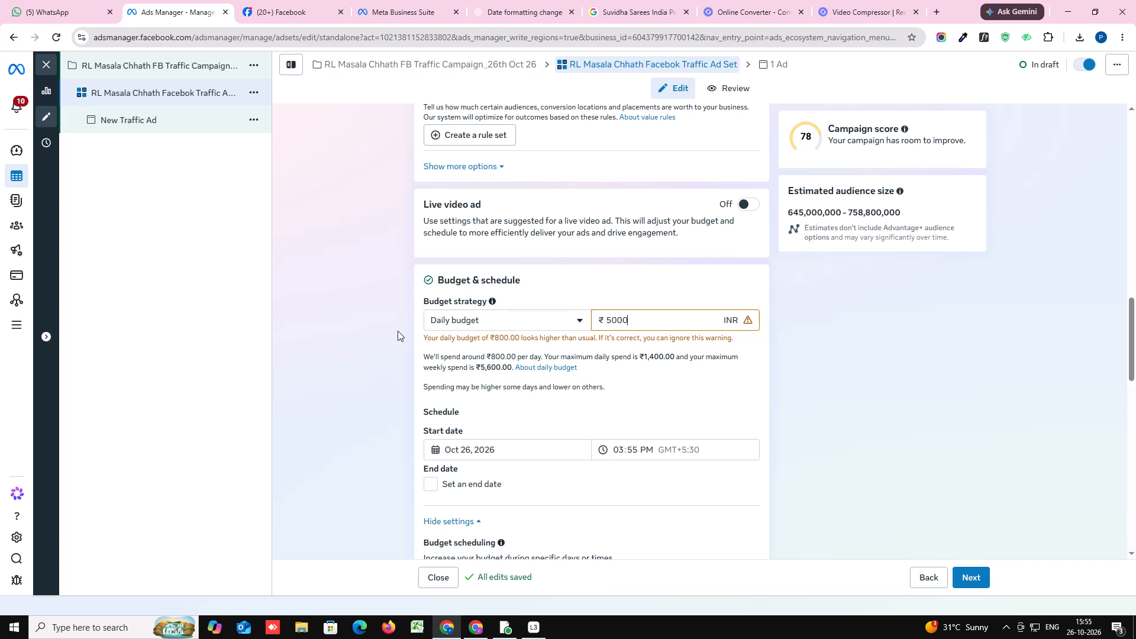
Apply the daily budget of ₹5,000 to the ad set.
{"action": "left_click", "coordinate": [395, 330]}
{"action": "scroll", "coordinate": [395, 330], "scroll_direction": "down", "scroll_amount": 2}
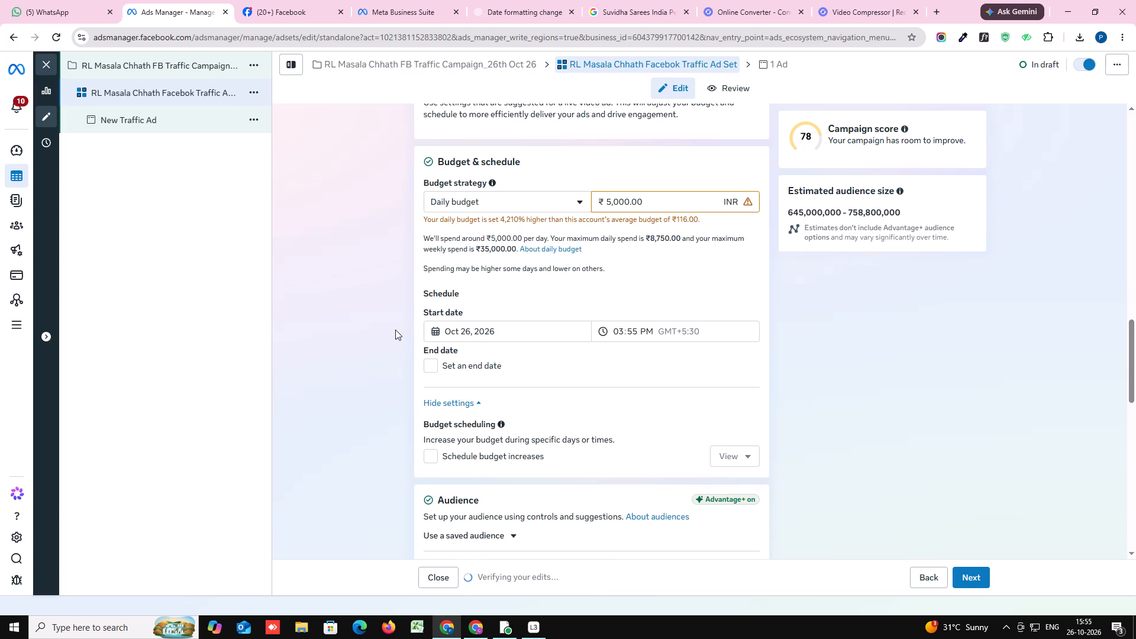
Open the choice of saved audiences in the ad set's Audience section.
{"action": "scroll", "coordinate": [395, 330], "scroll_direction": "down", "scroll_amount": 2}
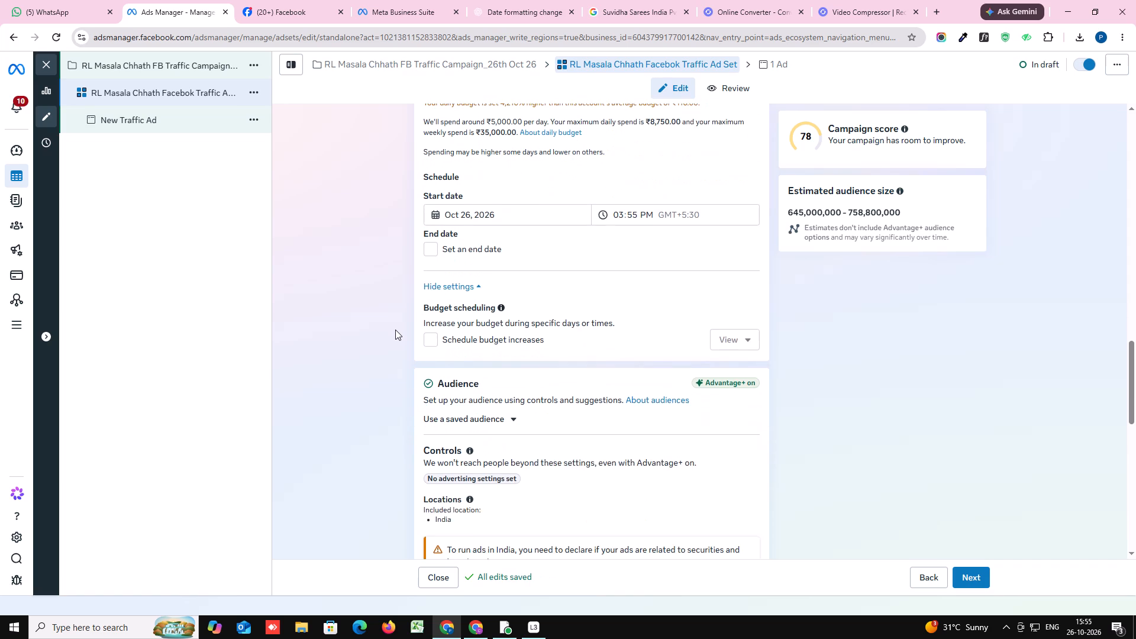
{"action": "scroll", "coordinate": [395, 330], "scroll_direction": "down", "scroll_amount": 4}
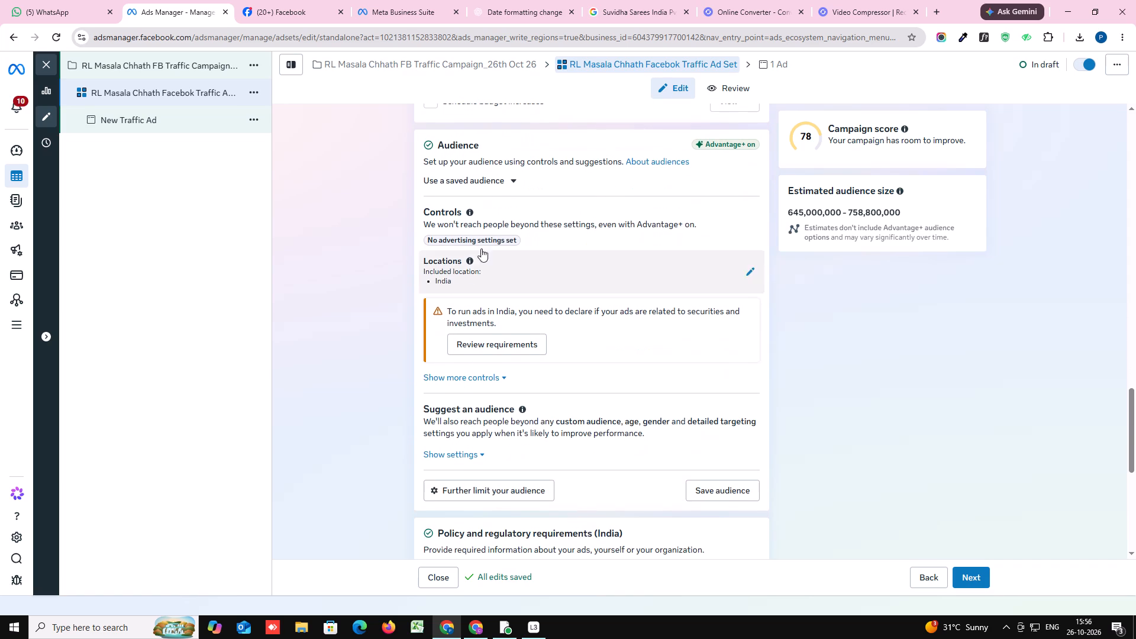
{"action": "left_click", "coordinate": [512, 180]}
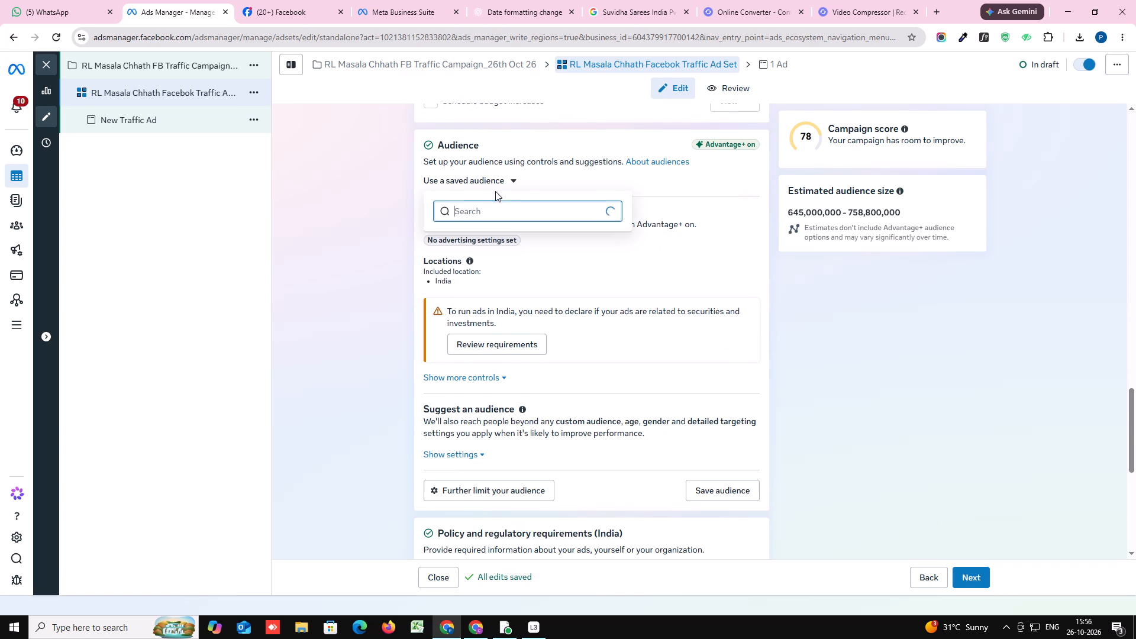
Find the saved audiences matching rl and apply RL Masala Chhath Movie Audience to the ad set.
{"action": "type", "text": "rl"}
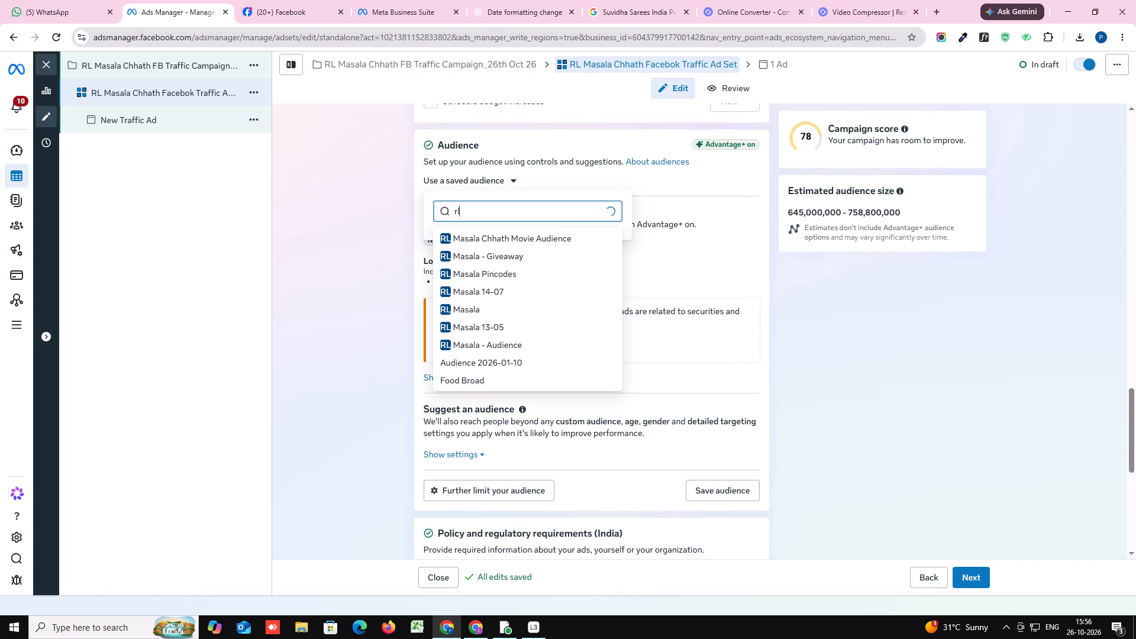
{"action": "left_click", "coordinate": [487, 238]}
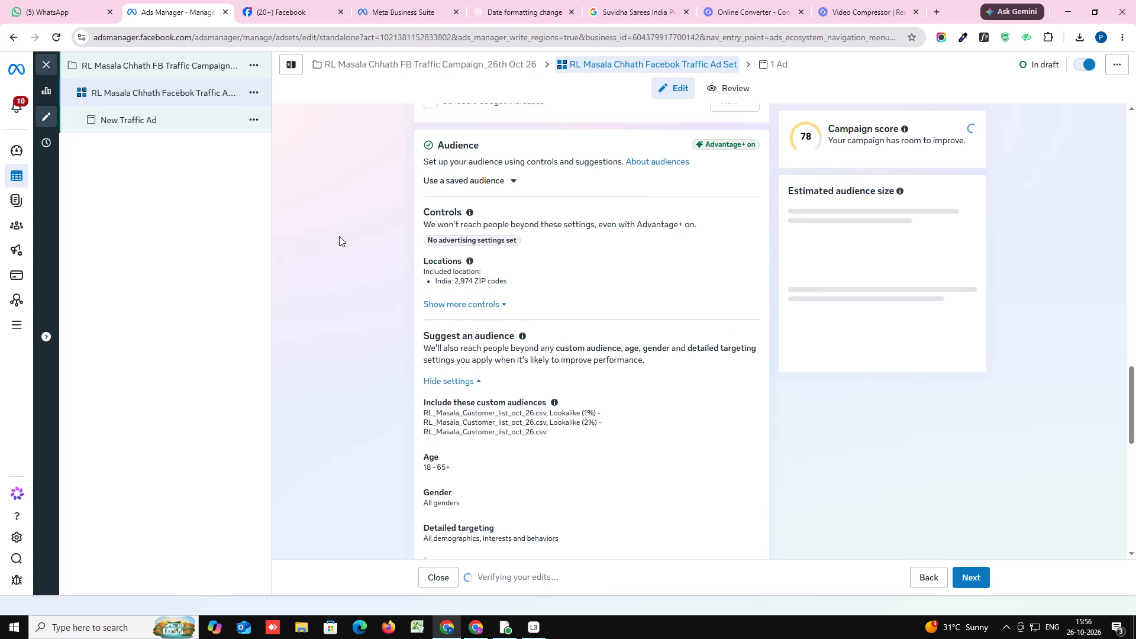
In the ad set's placement settings, exclude Instagram and Audience Network from the platforms, keeping Facebook selected.
{"action": "scroll", "coordinate": [339, 236], "scroll_direction": "down", "scroll_amount": 7}
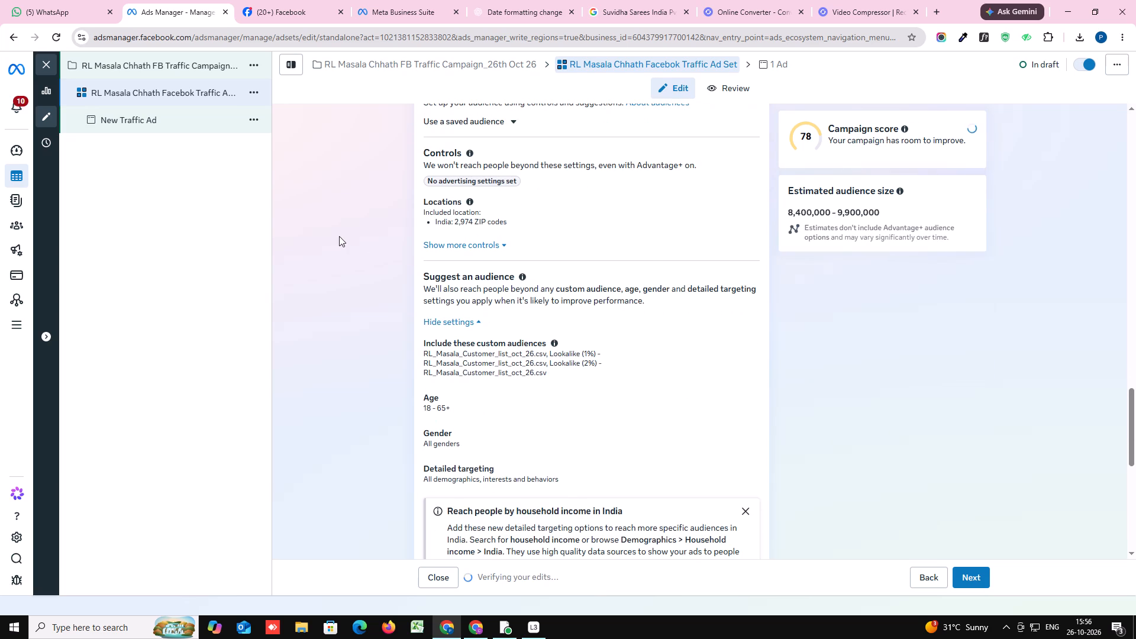
{"action": "scroll", "coordinate": [339, 236], "scroll_direction": "down", "scroll_amount": 3}
{"action": "scroll", "coordinate": [339, 236], "scroll_direction": "up", "scroll_amount": 4}
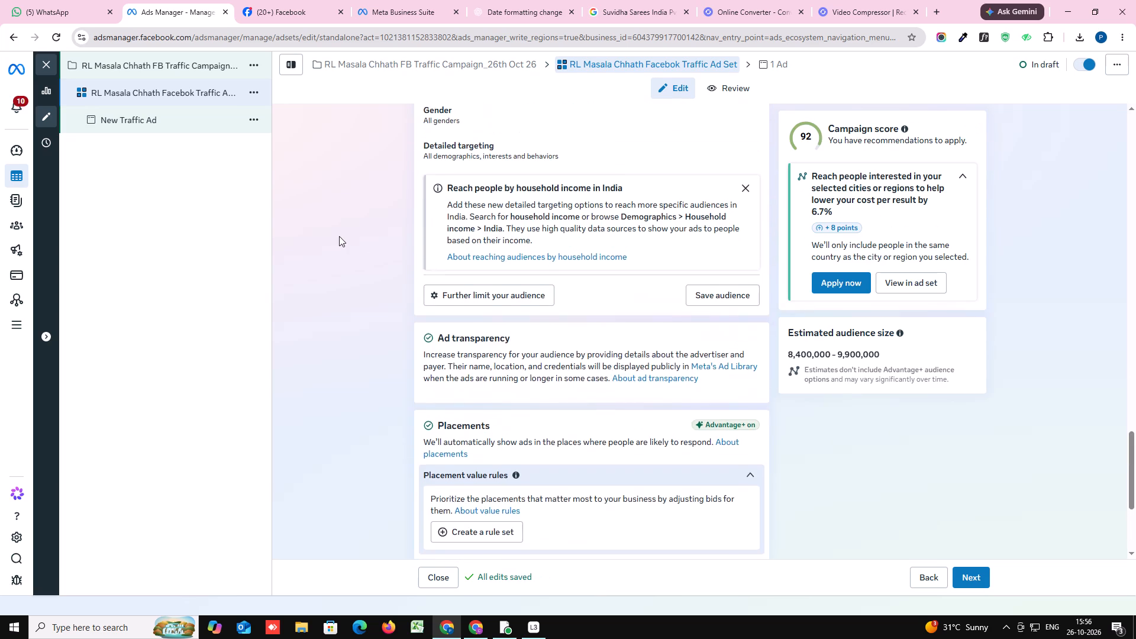
{"action": "scroll", "coordinate": [339, 236], "scroll_direction": "up", "scroll_amount": 5}
{"action": "scroll", "coordinate": [339, 236], "scroll_direction": "down", "scroll_amount": 9}
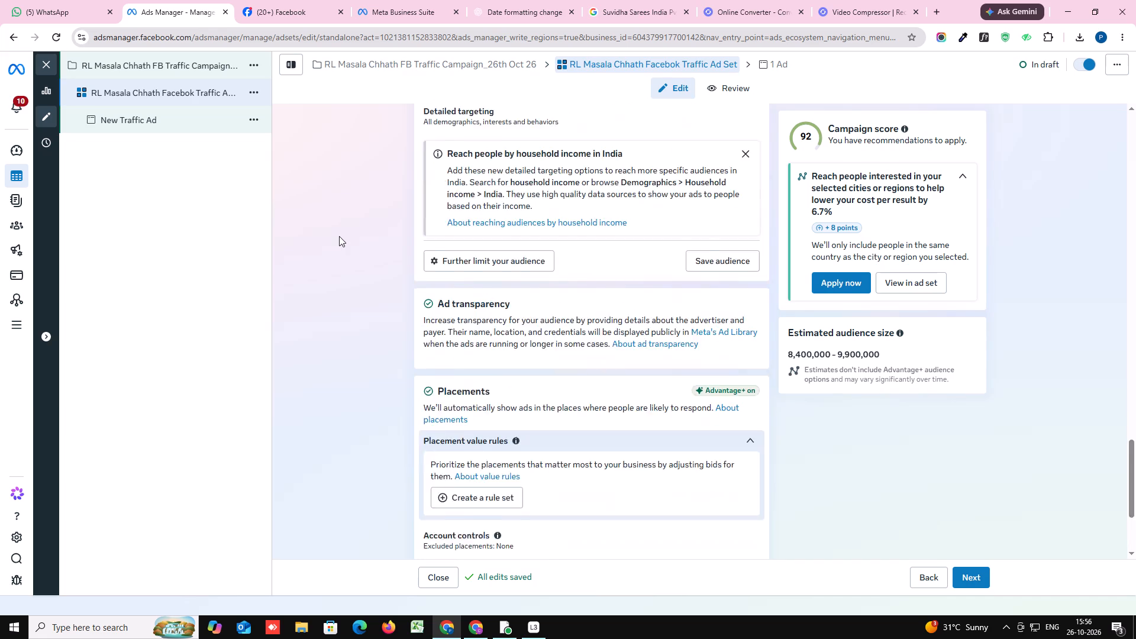
{"action": "scroll", "coordinate": [339, 236], "scroll_direction": "down", "scroll_amount": 5}
{"action": "left_click", "coordinate": [494, 394]}
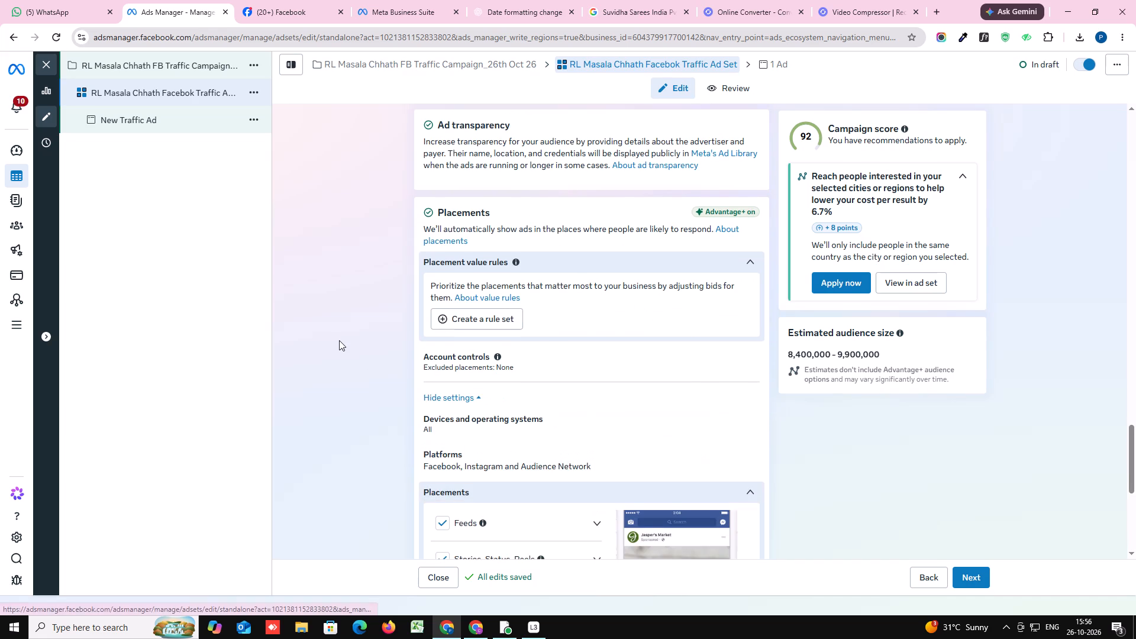
{"action": "scroll", "coordinate": [339, 340], "scroll_direction": "down", "scroll_amount": 3}
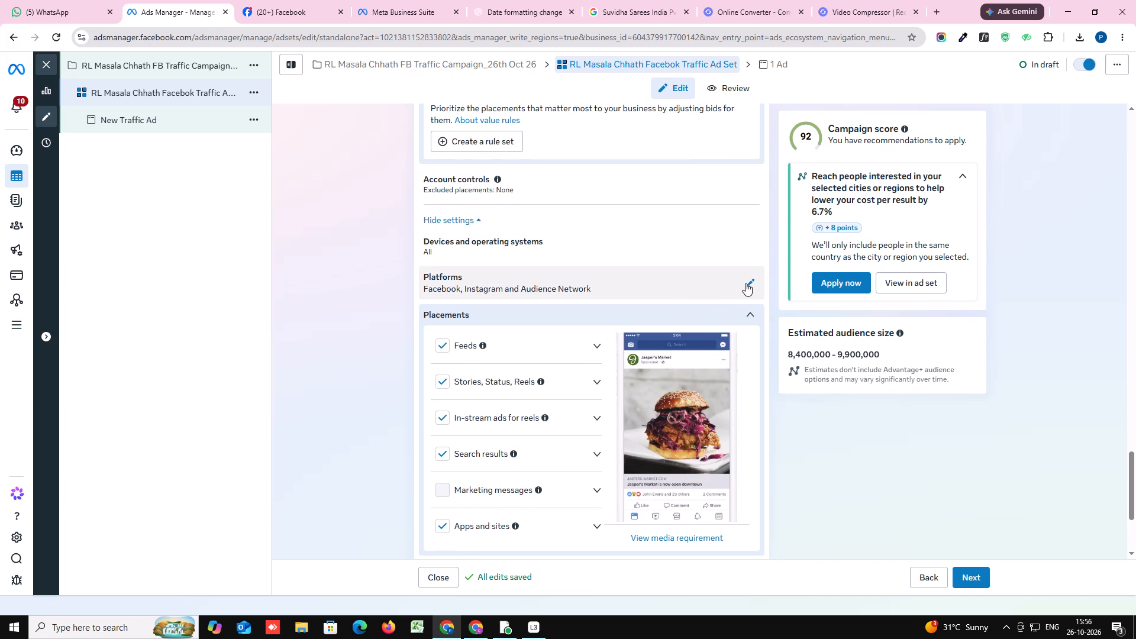
{"action": "left_click", "coordinate": [748, 283]}
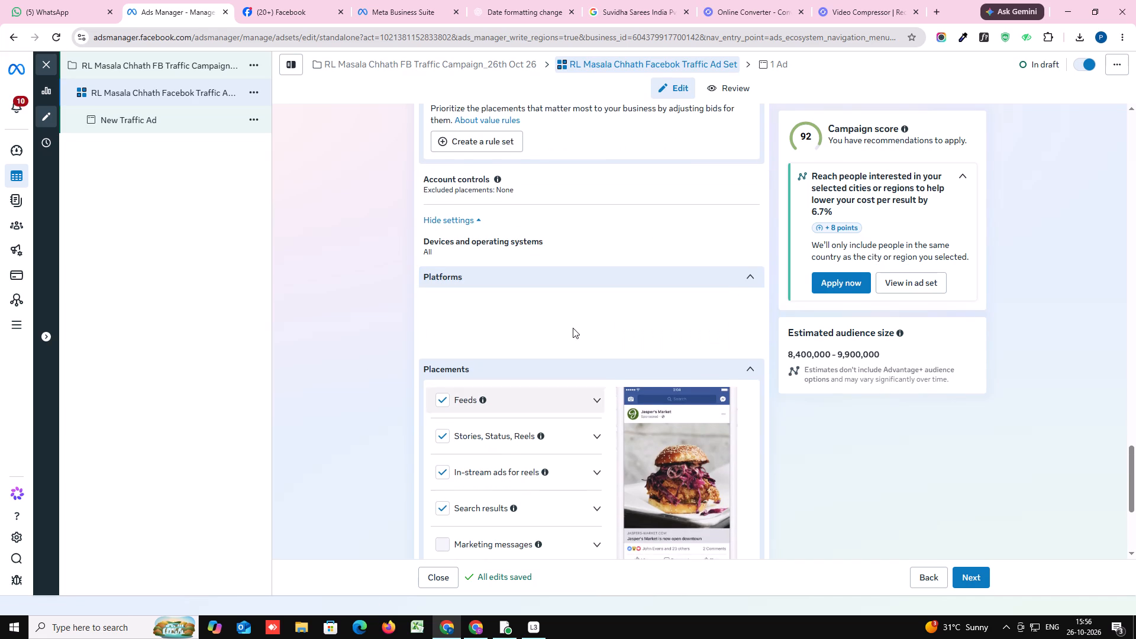
{"action": "left_click", "coordinate": [534, 307]}
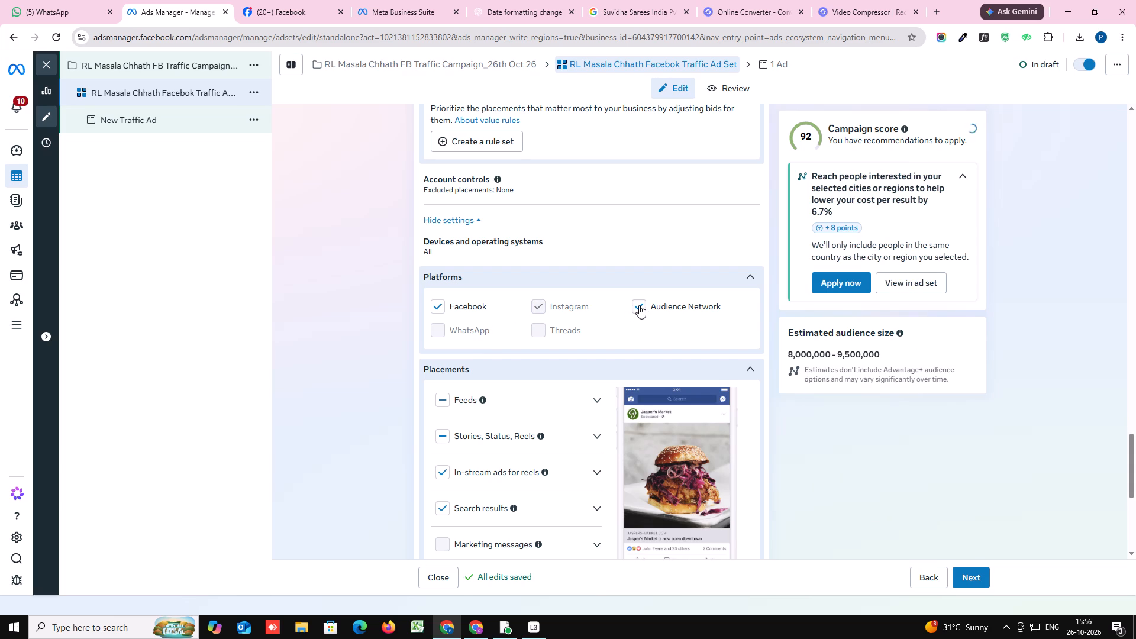
{"action": "left_click", "coordinate": [639, 326]}
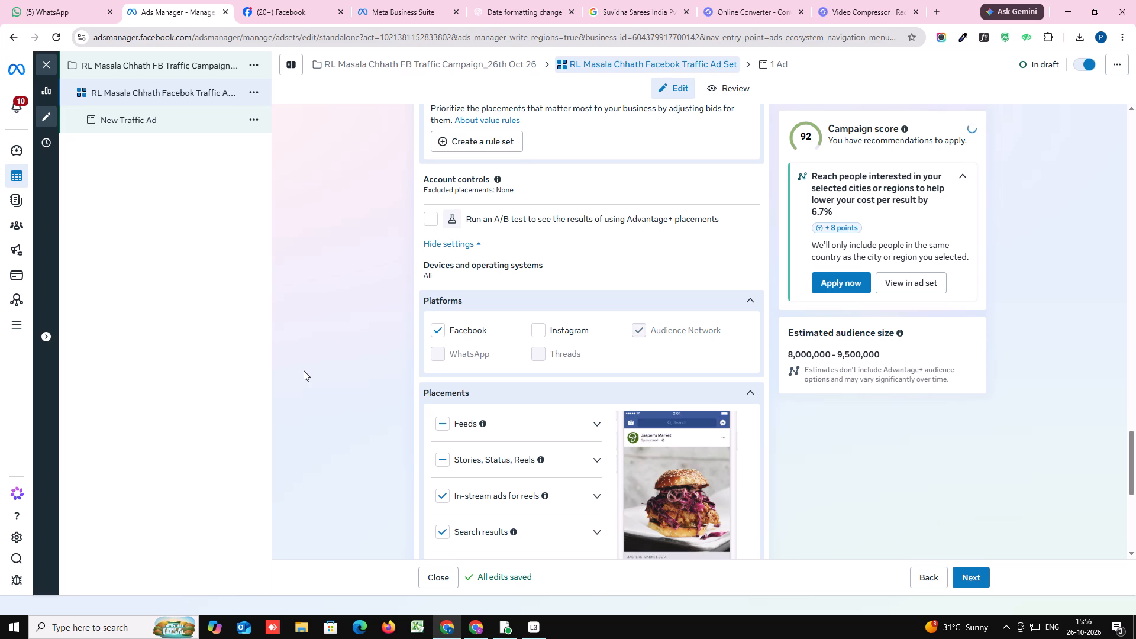
Disallow limited spending to excluded placements, including the Instagram feed and its related placements, and proceed to the ad settings.
{"action": "scroll", "coordinate": [304, 370], "scroll_direction": "down", "scroll_amount": 3}
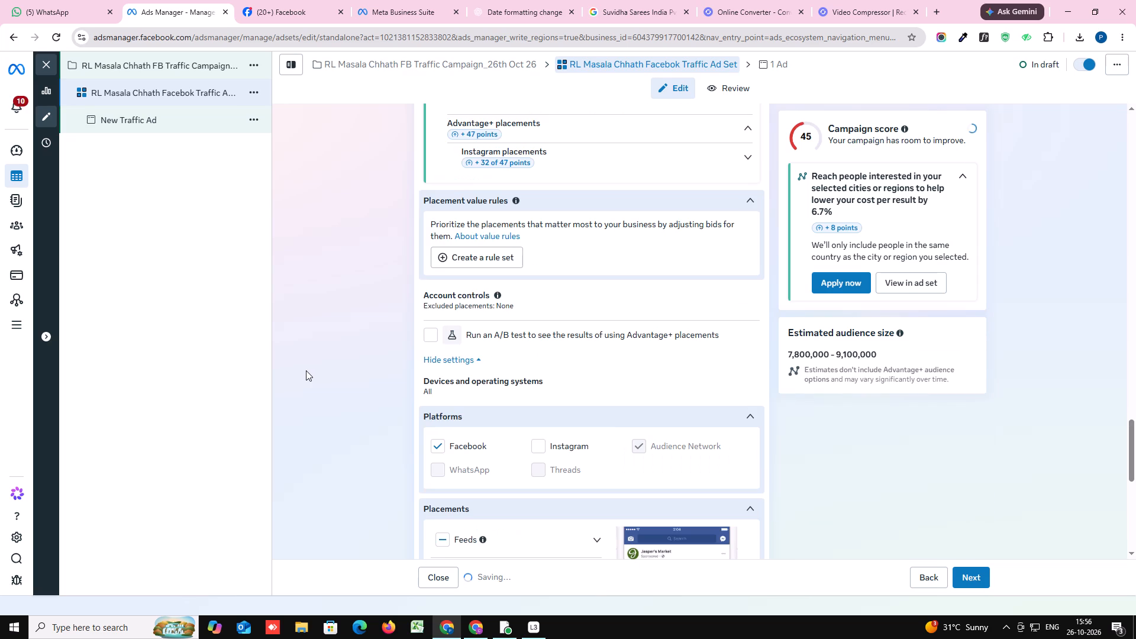
{"action": "scroll", "coordinate": [358, 411], "scroll_direction": "down", "scroll_amount": 4}
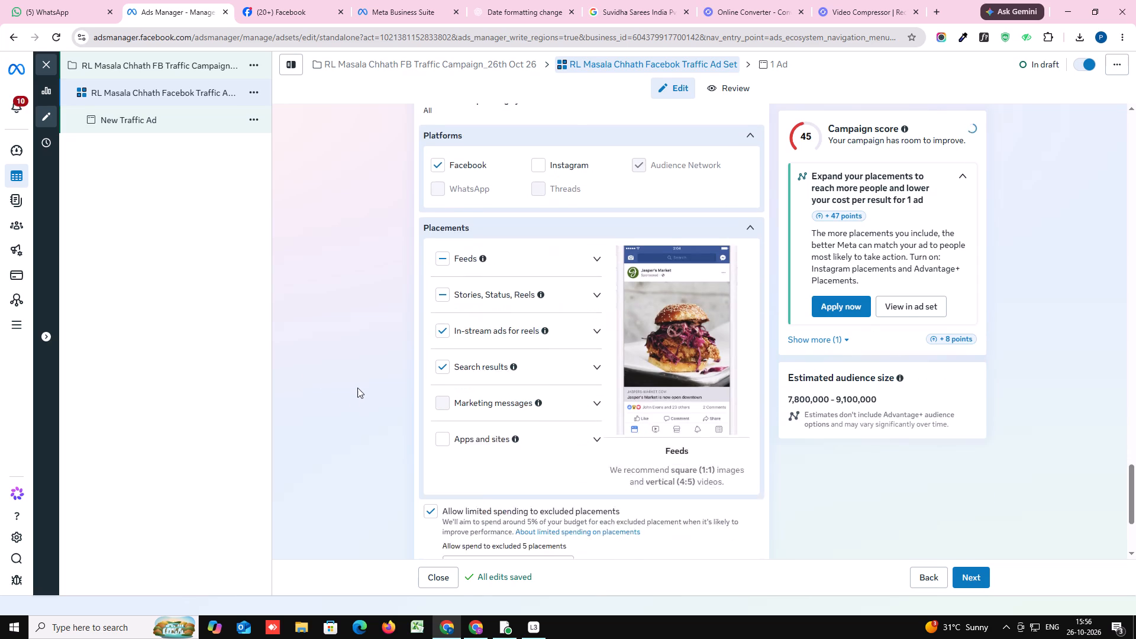
{"action": "scroll", "coordinate": [357, 379], "scroll_direction": "down", "scroll_amount": 3}
{"action": "left_click", "coordinate": [434, 298]}
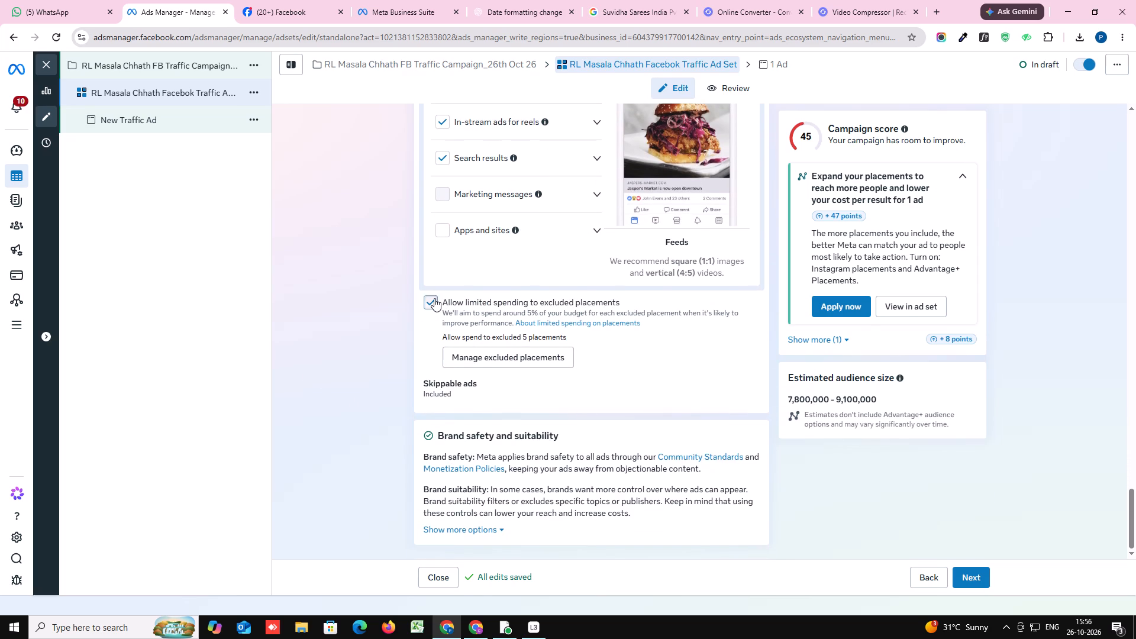
{"action": "left_click", "coordinate": [664, 327]}
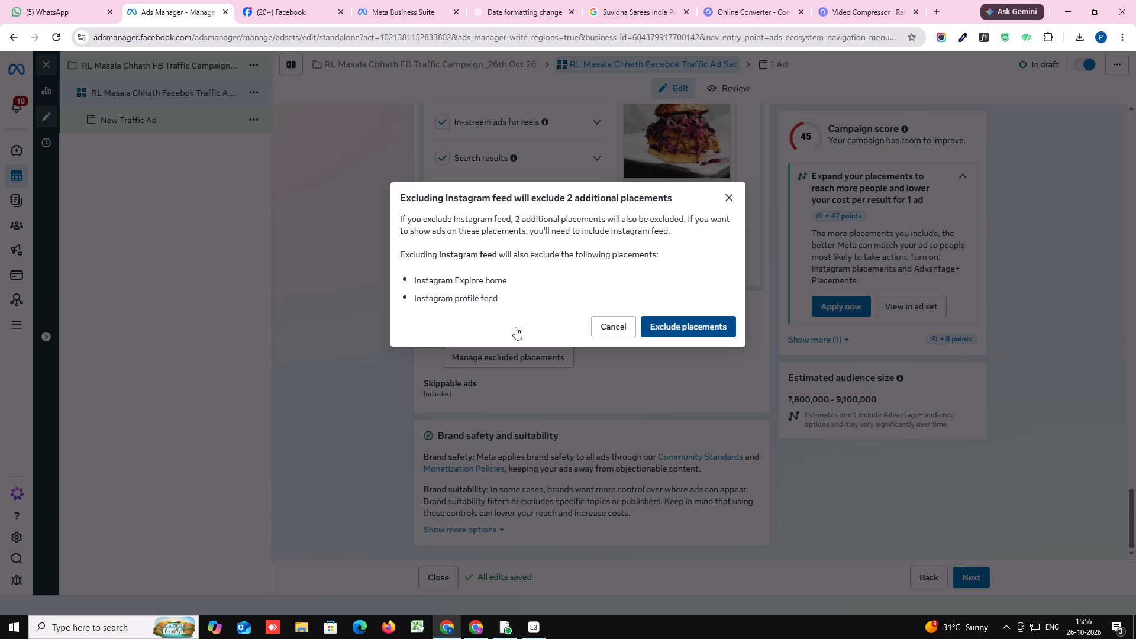
{"action": "scroll", "coordinate": [341, 317], "scroll_direction": "down", "scroll_amount": 1}
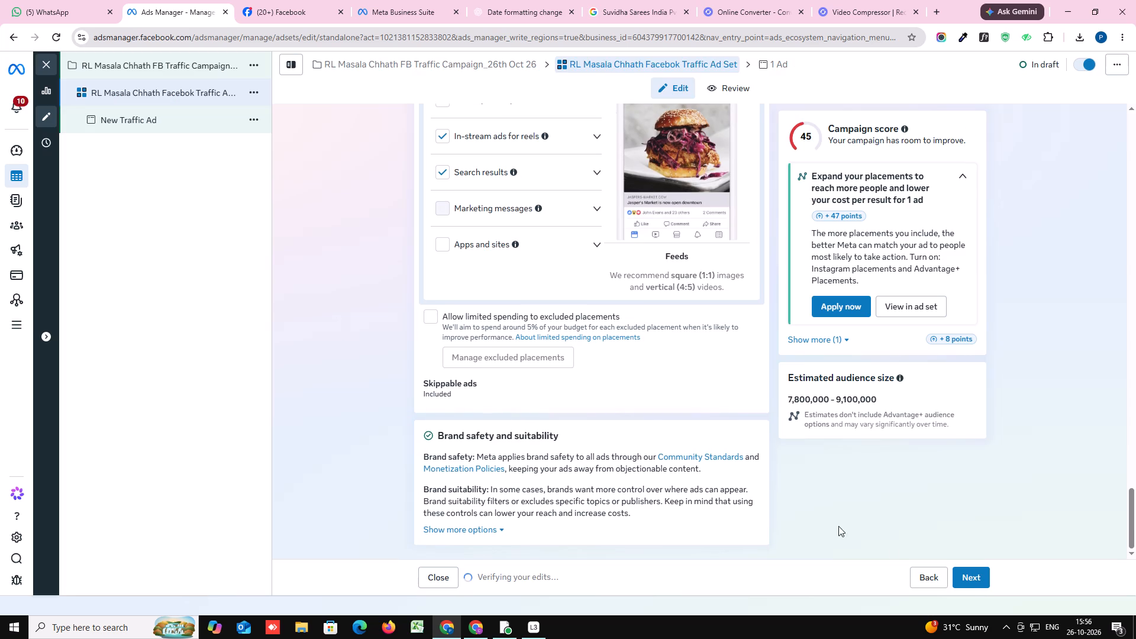
{"action": "left_click", "coordinate": [969, 579]}
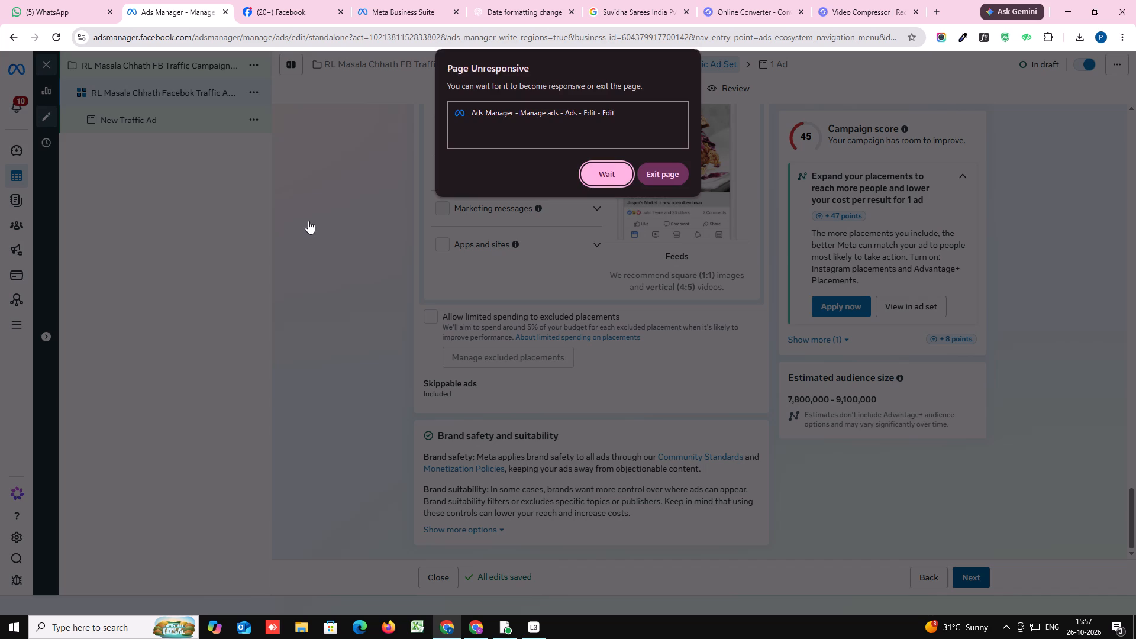
Keep waiting for the unresponsive Ads Manager page, and go to the new ad's setup section.
{"action": "left_click", "coordinate": [608, 175]}
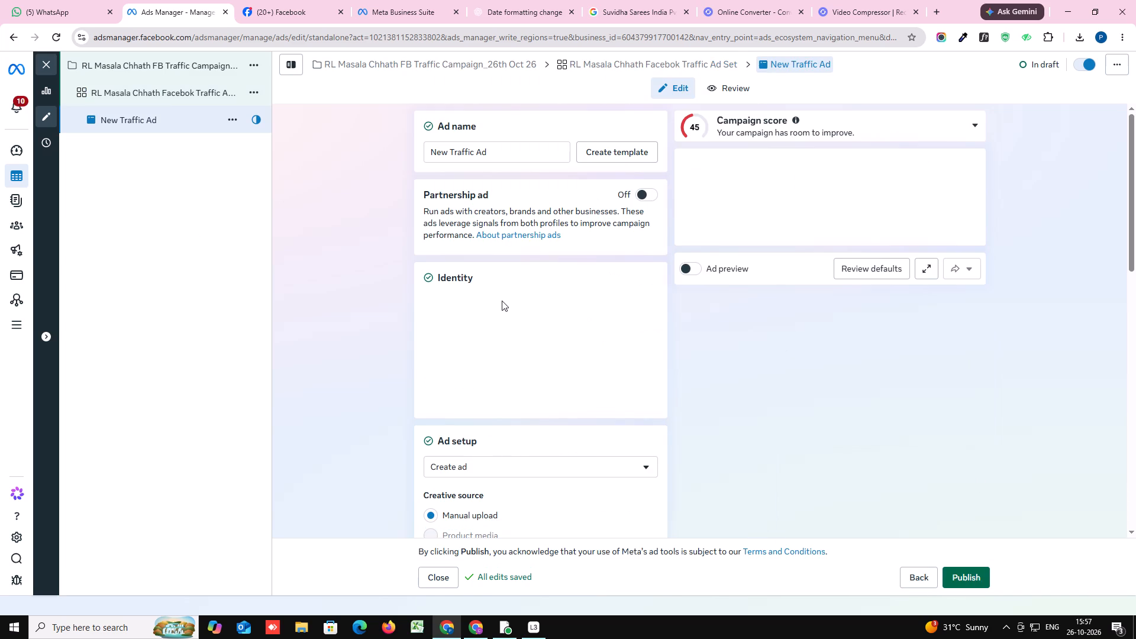
{"action": "scroll", "coordinate": [366, 326], "scroll_direction": "down", "scroll_amount": 1}
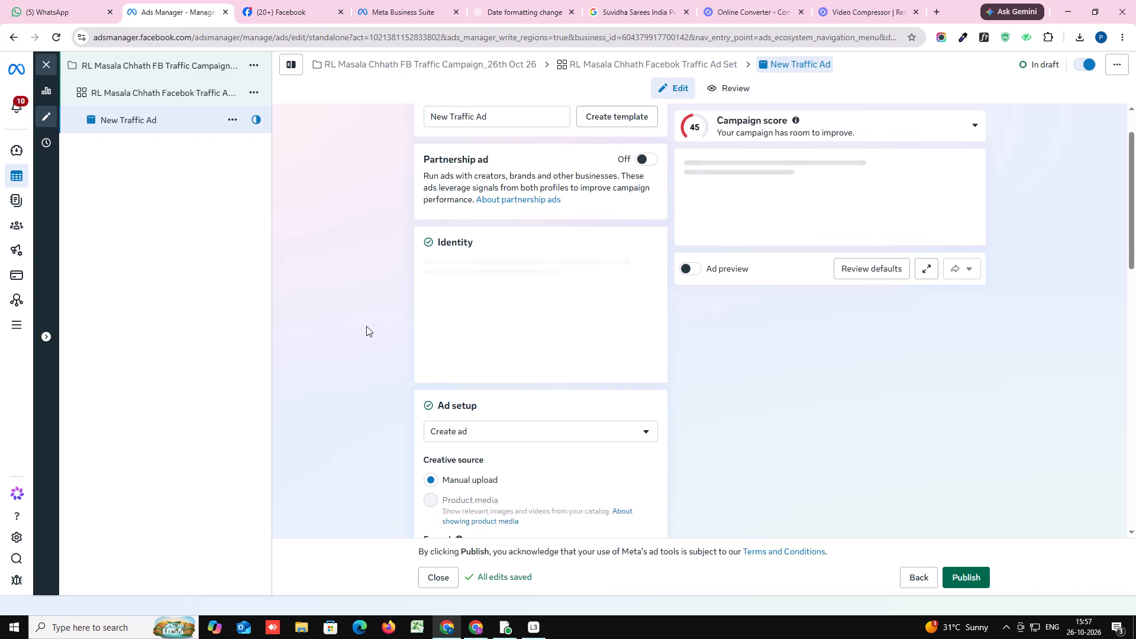
{"action": "scroll", "coordinate": [366, 326], "scroll_direction": "down", "scroll_amount": 1}
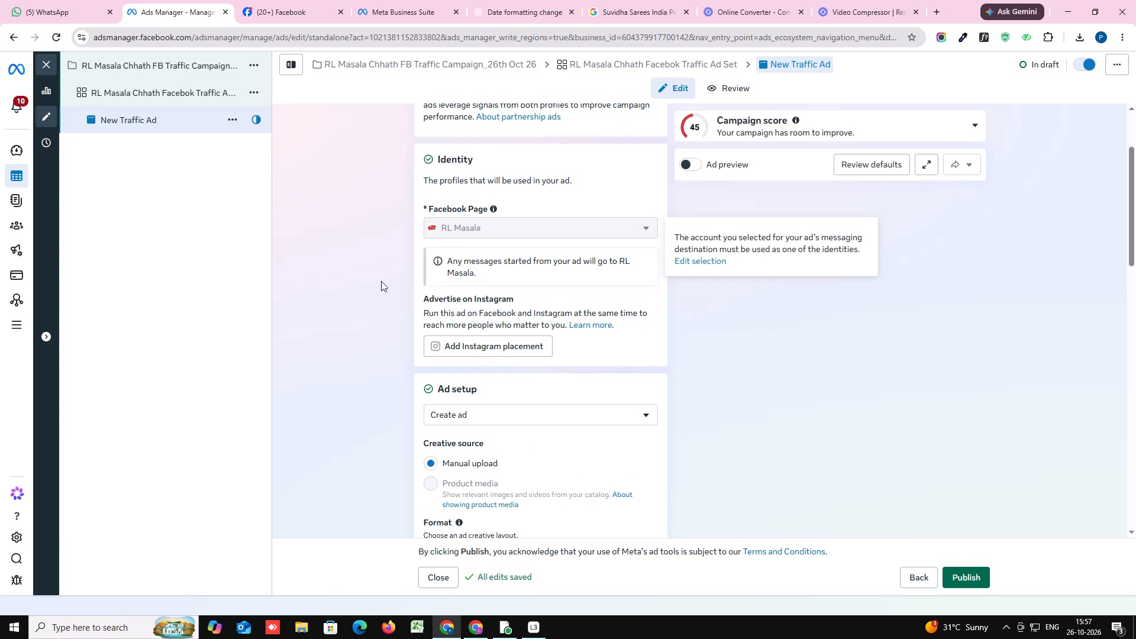
Change the ad setup from creating an ad to Use existing posts.
{"action": "scroll", "coordinate": [372, 293], "scroll_direction": "down", "scroll_amount": 2}
{"action": "left_click", "coordinate": [461, 294]}
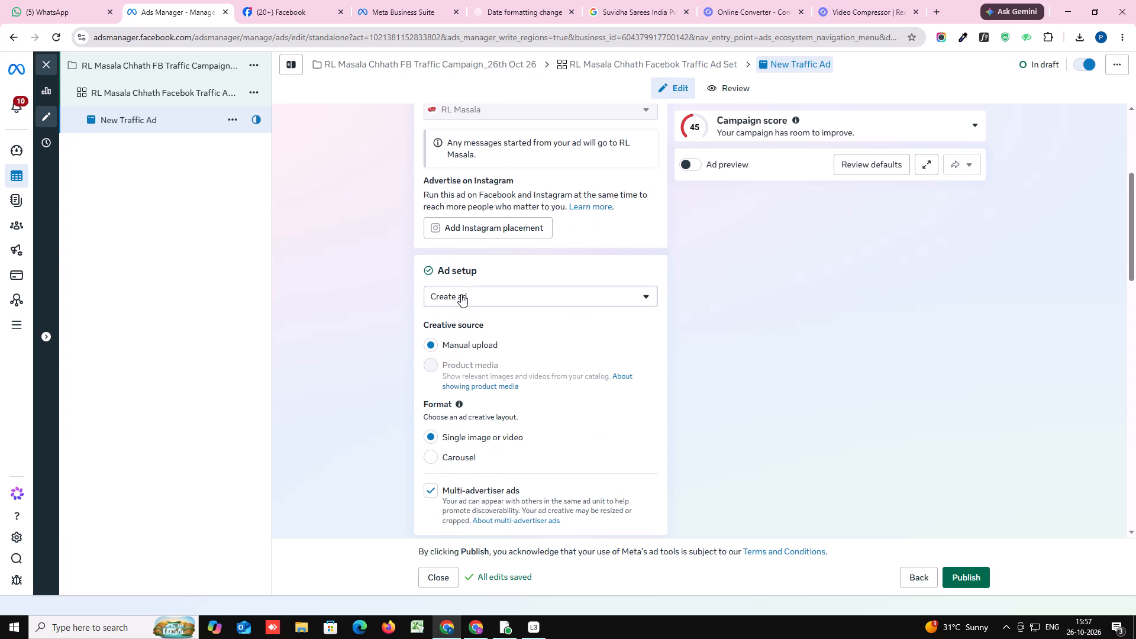
{"action": "left_click", "coordinate": [459, 343]}
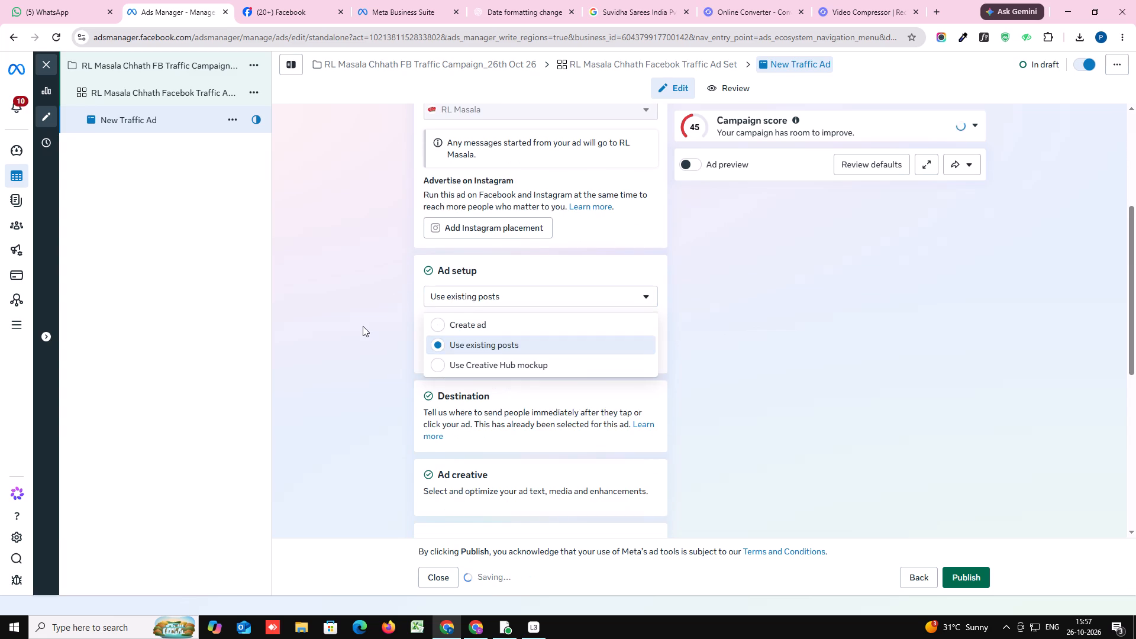
Select the published Oct 23, 2026 Facebook video post beginning "RL Masala के संग बनाएँ इस छठ" as the ad's creative.
{"action": "scroll", "coordinate": [363, 326], "scroll_direction": "down", "scroll_amount": 5}
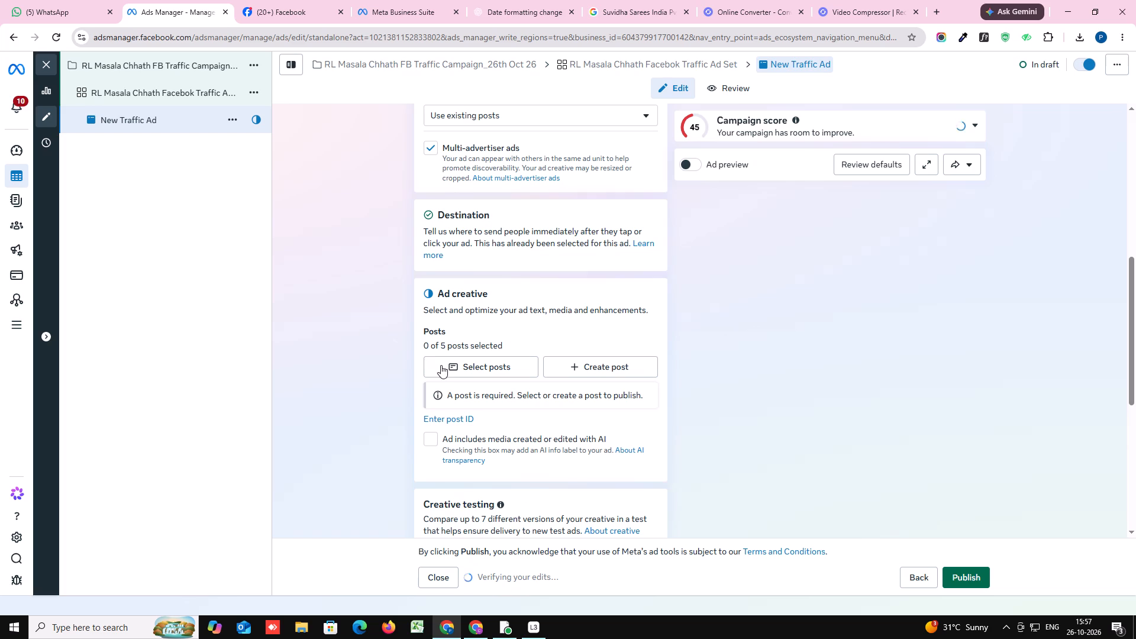
{"action": "left_click", "coordinate": [447, 366]}
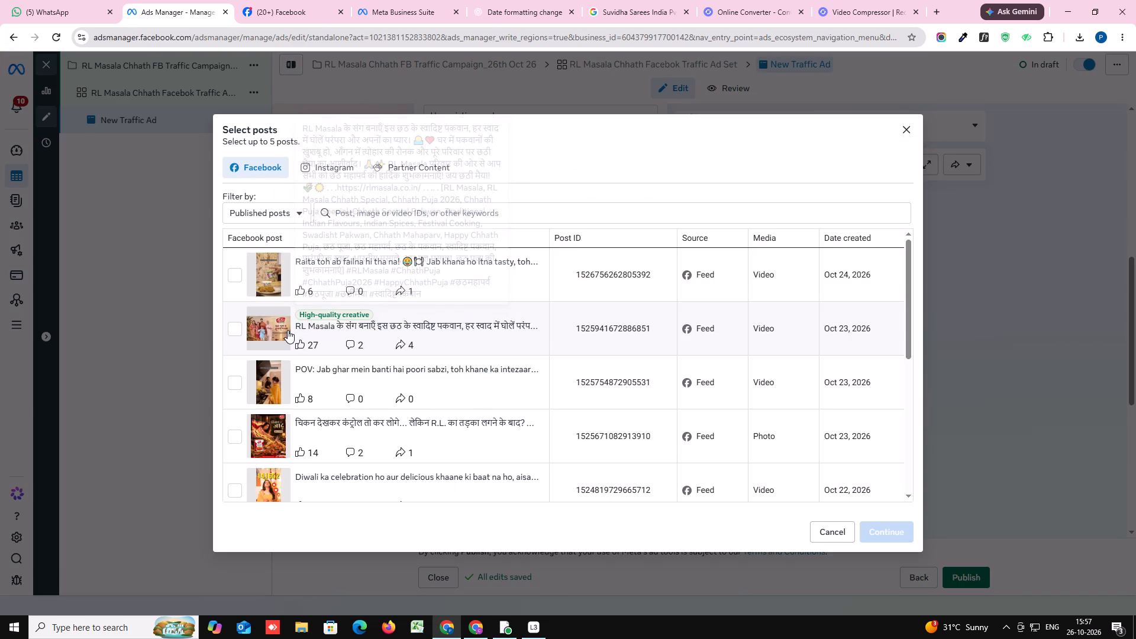
{"action": "left_click", "coordinate": [235, 329]}
{"action": "left_click", "coordinate": [873, 531]}
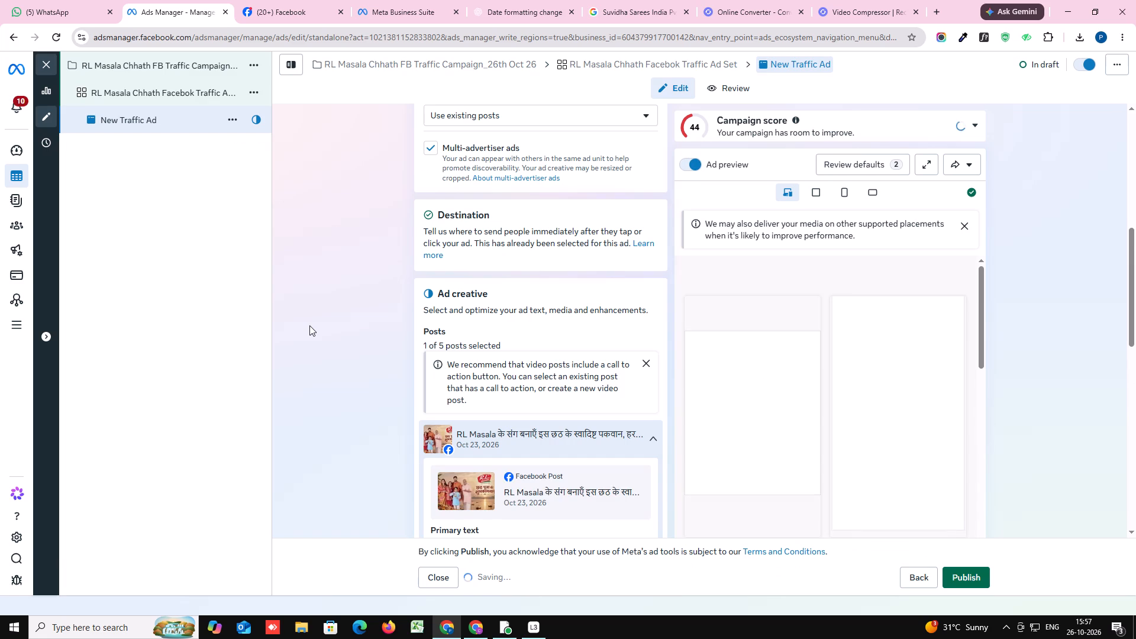
Look over the selected post's ad creative settings and open the advanced preview of the ad across its placements.
{"action": "scroll", "coordinate": [325, 330], "scroll_direction": "down", "scroll_amount": 4}
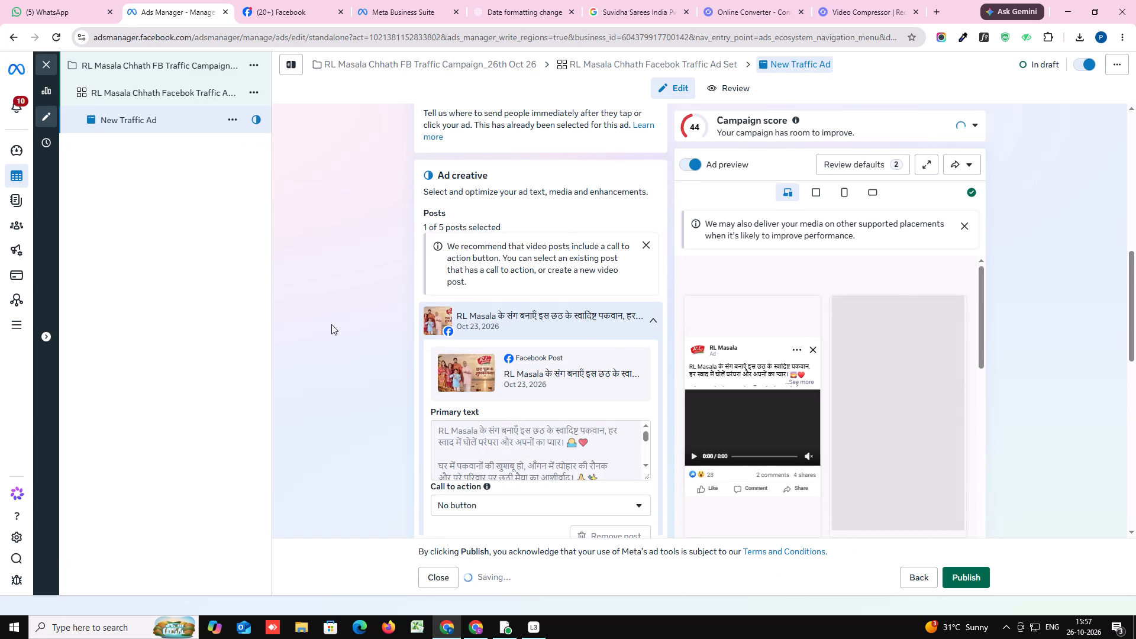
{"action": "scroll", "coordinate": [327, 327], "scroll_direction": "down", "scroll_amount": 1}
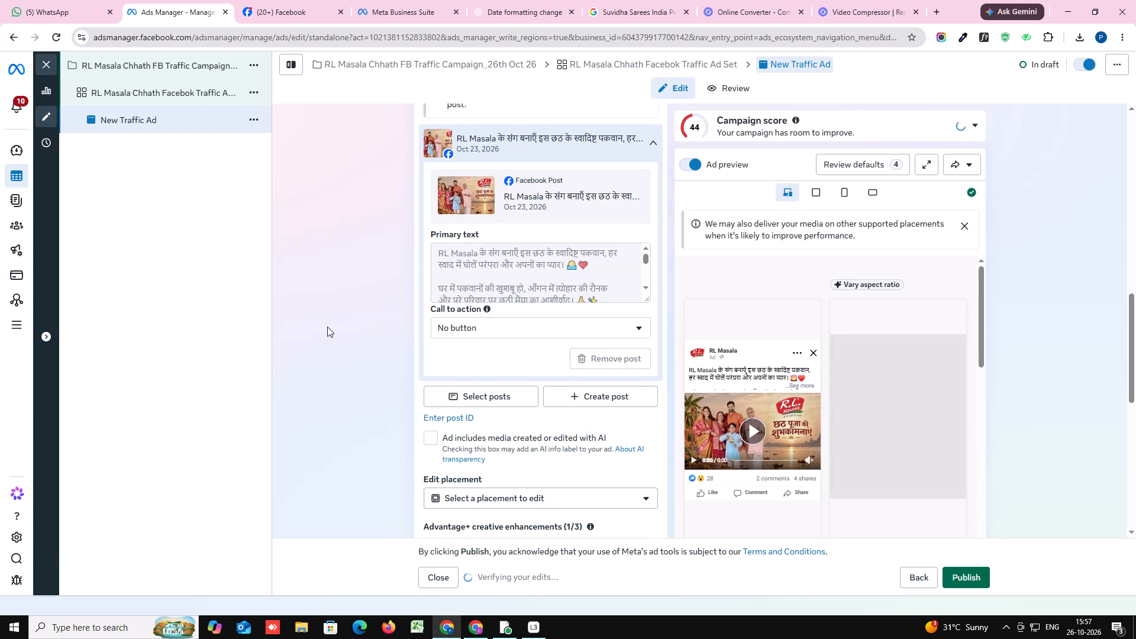
{"action": "scroll", "coordinate": [327, 327], "scroll_direction": "down", "scroll_amount": 1}
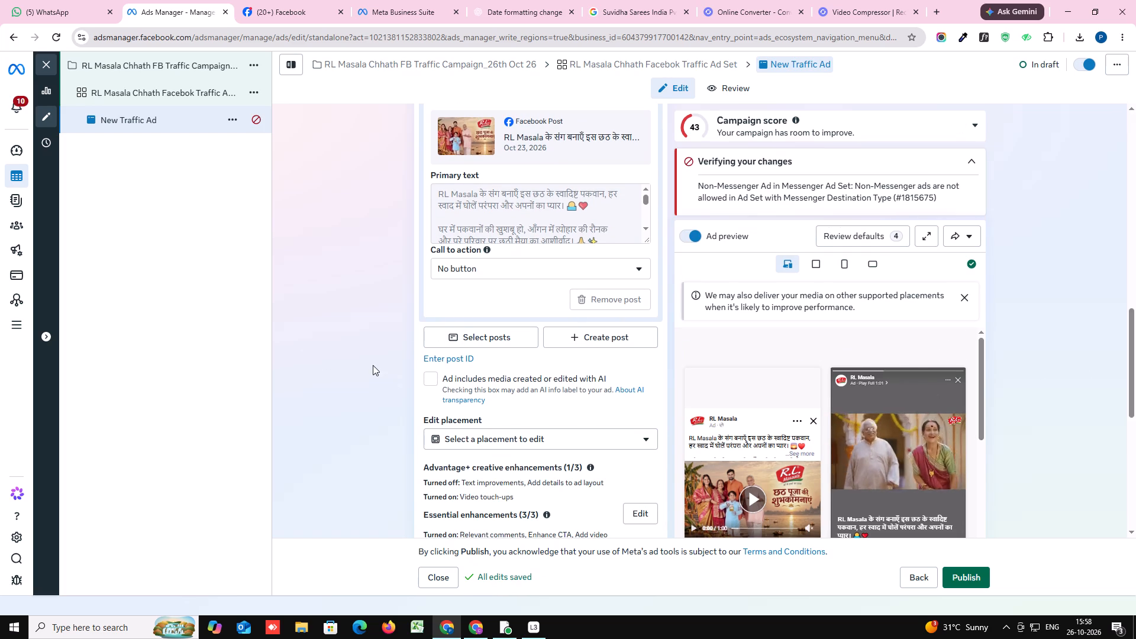
{"action": "left_click", "coordinate": [931, 234]}
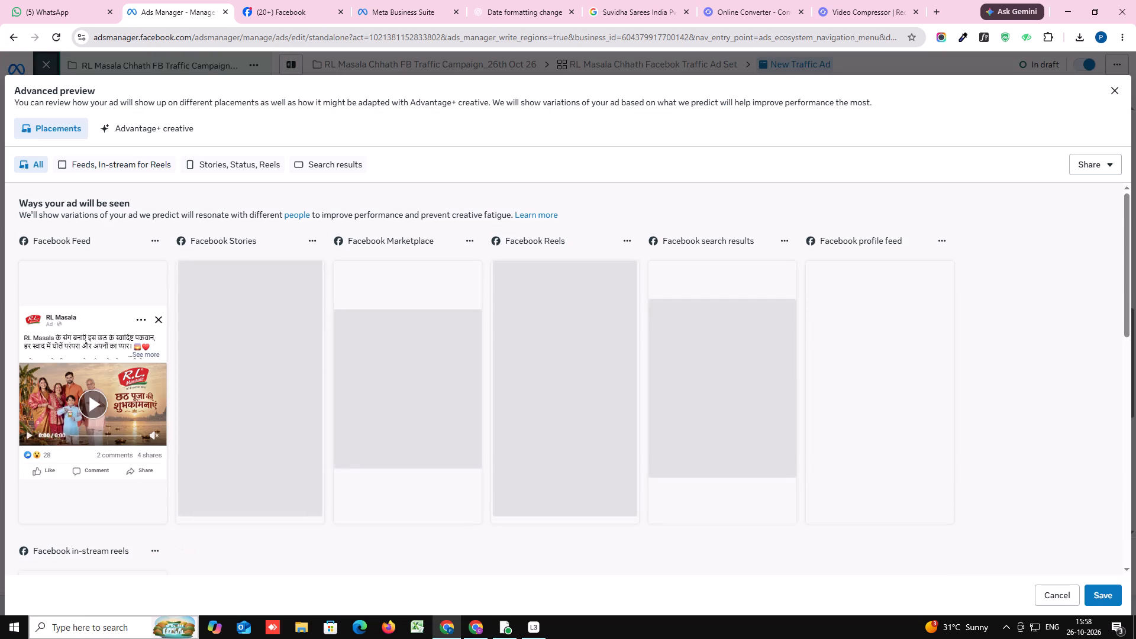
Find and launch the Snipping Tool while the ad's advanced preview is open.
{"action": "left_click", "coordinate": [81, 633]}
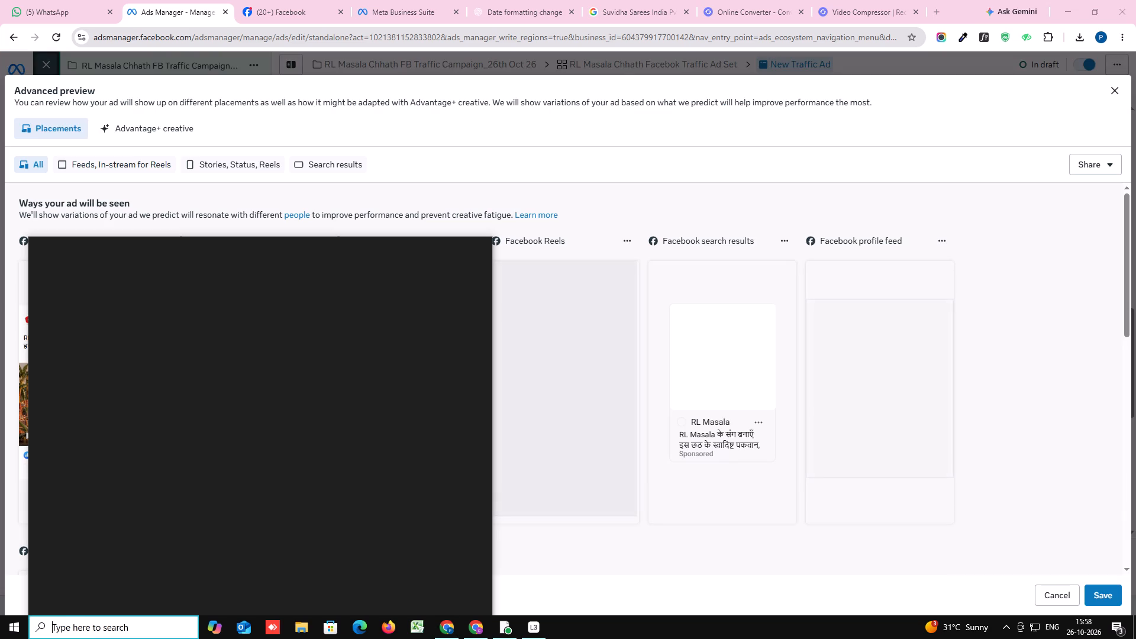
{"action": "key", "text": "s"}
{"action": "key", "text": "n"}
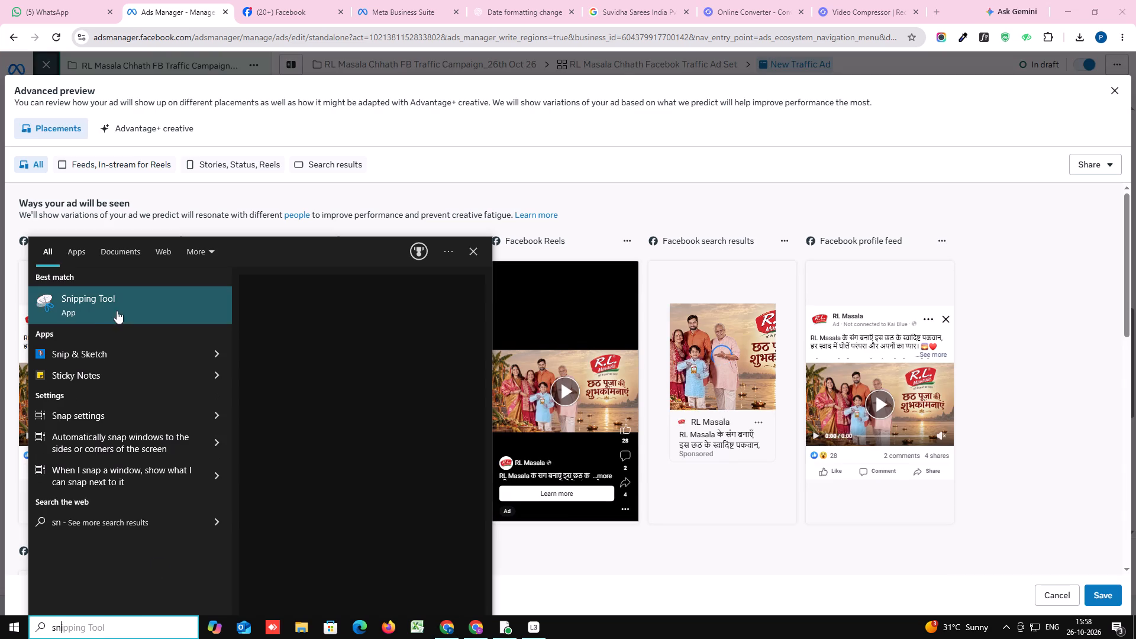
{"action": "left_click", "coordinate": [94, 309]}
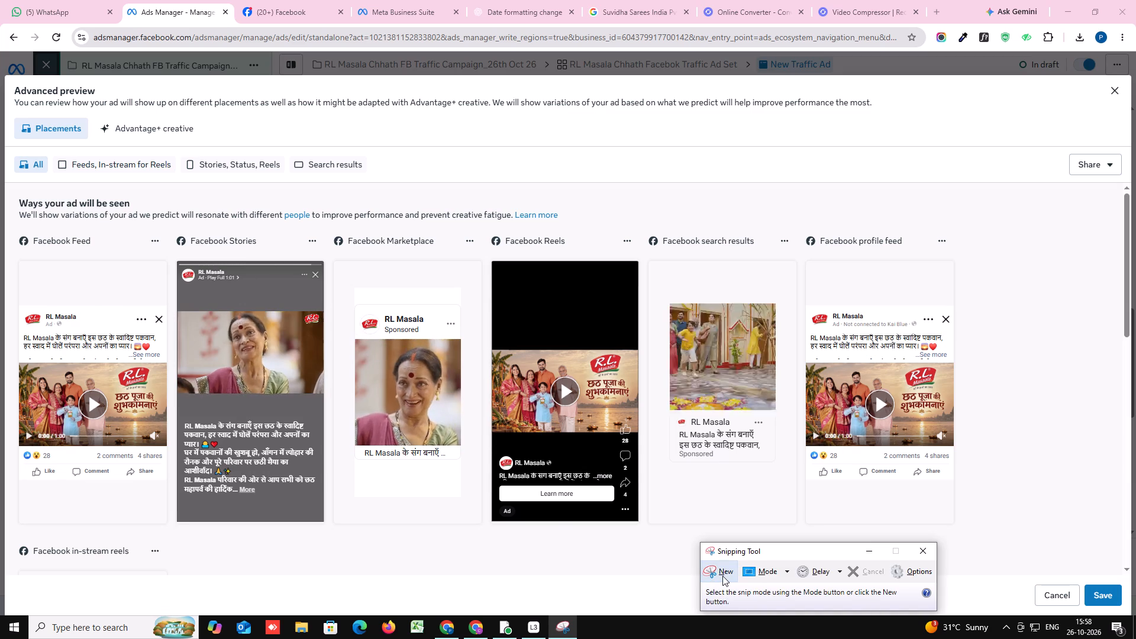
Review the ad's Facebook placement previews down to in-stream reels, and close the advanced preview.
{"action": "scroll", "coordinate": [580, 382], "scroll_direction": "down", "scroll_amount": 3}
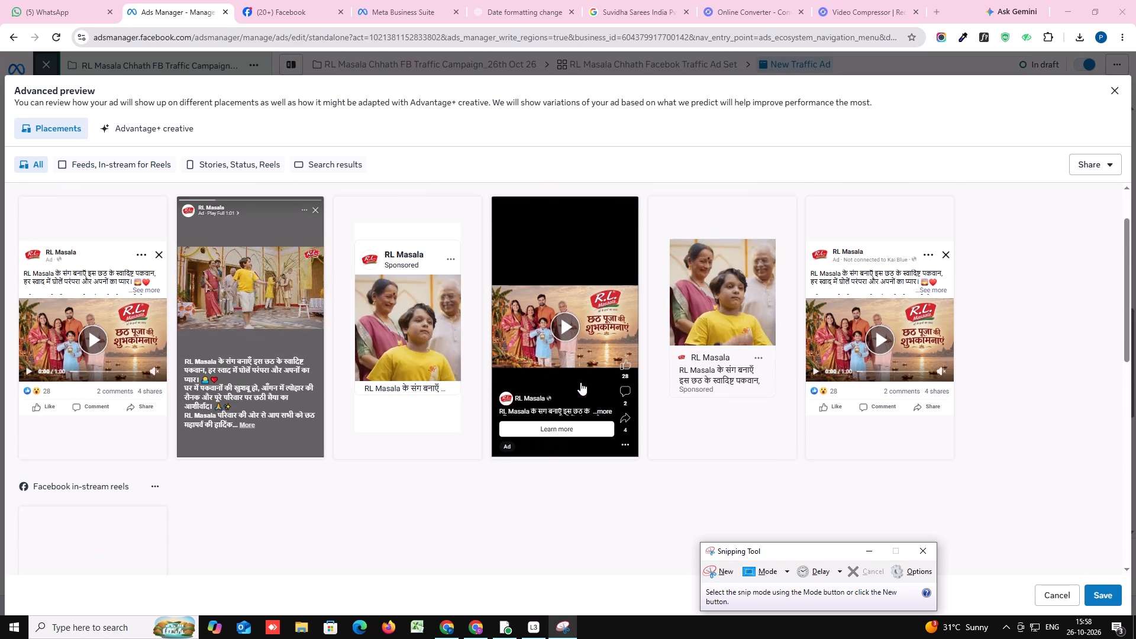
{"action": "scroll", "coordinate": [580, 382], "scroll_direction": "down", "scroll_amount": 2}
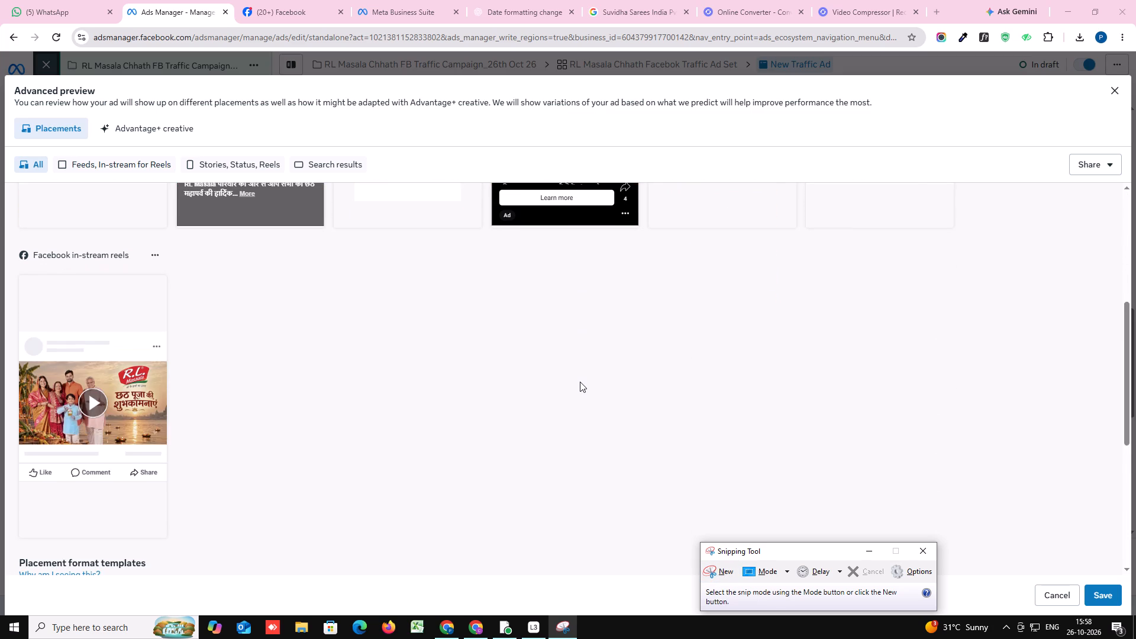
{"action": "scroll", "coordinate": [580, 382], "scroll_direction": "up", "scroll_amount": 3}
{"action": "left_click", "coordinate": [1114, 88]}
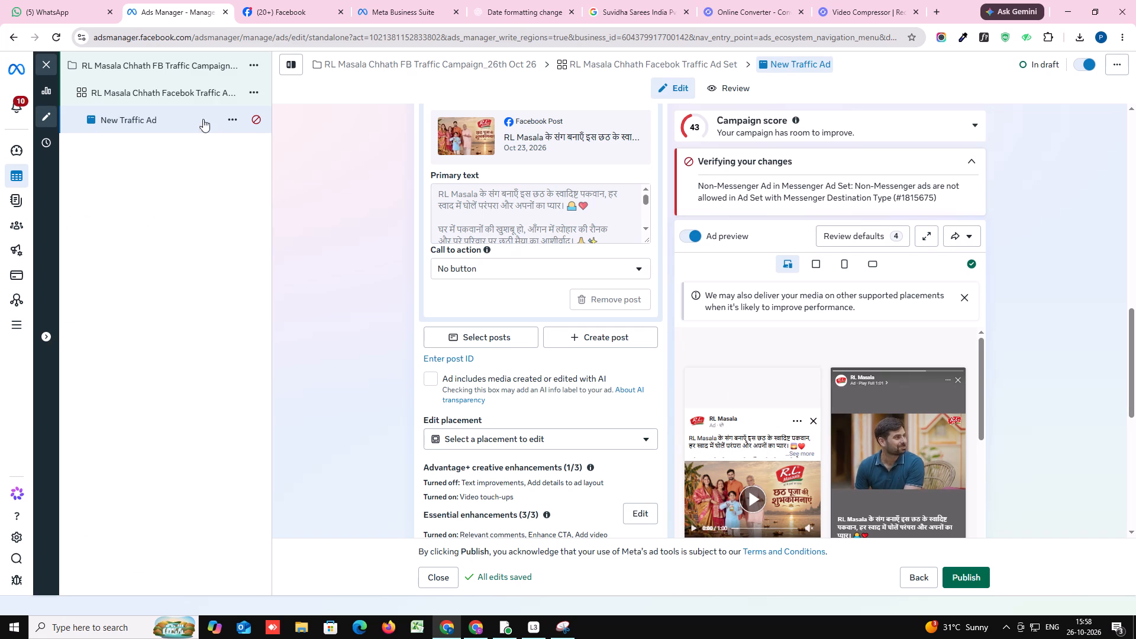
In the ad set's placements, go through the placement groups and remove Facebook Marketplace from Feeds.
{"action": "left_click", "coordinate": [151, 96]}
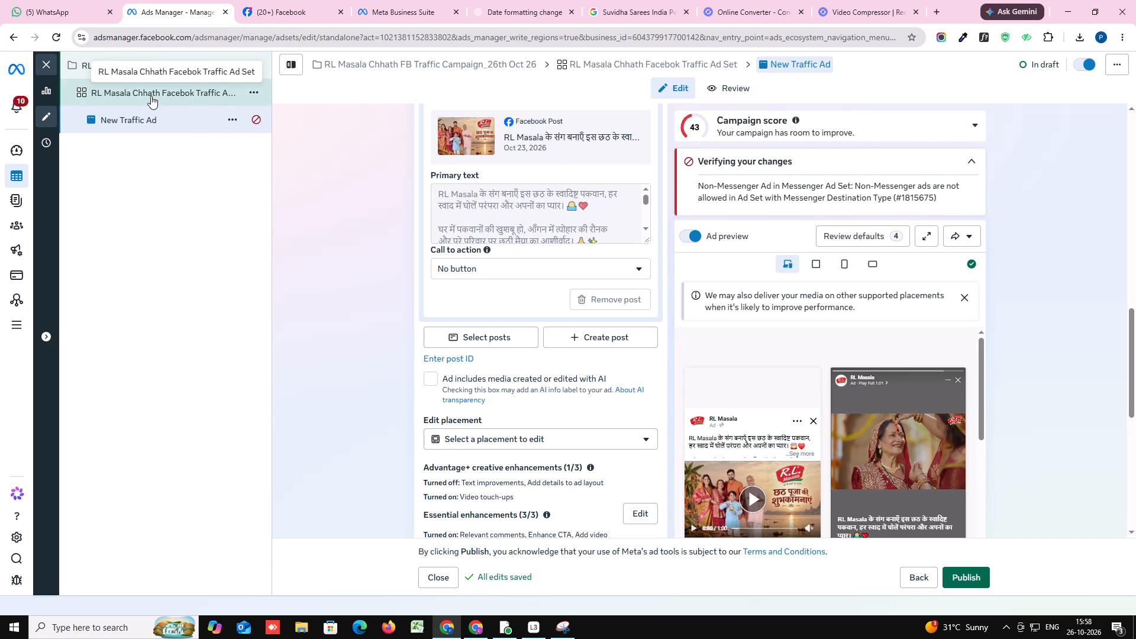
{"action": "scroll", "coordinate": [277, 351], "scroll_direction": "down", "scroll_amount": 4}
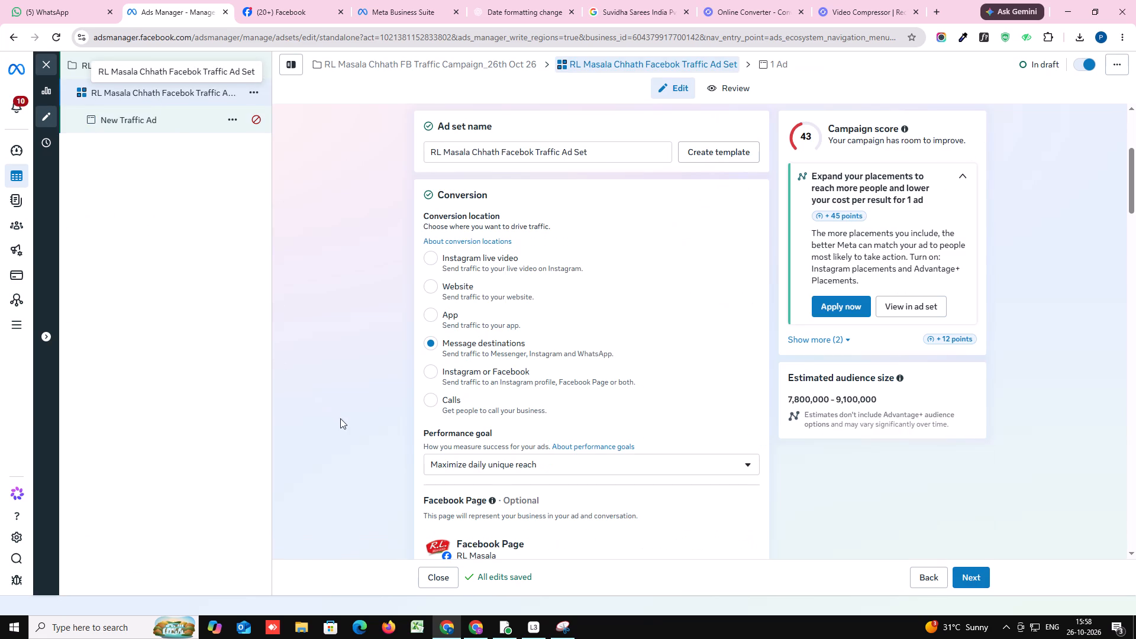
{"action": "scroll", "coordinate": [357, 417], "scroll_direction": "down", "scroll_amount": 19}
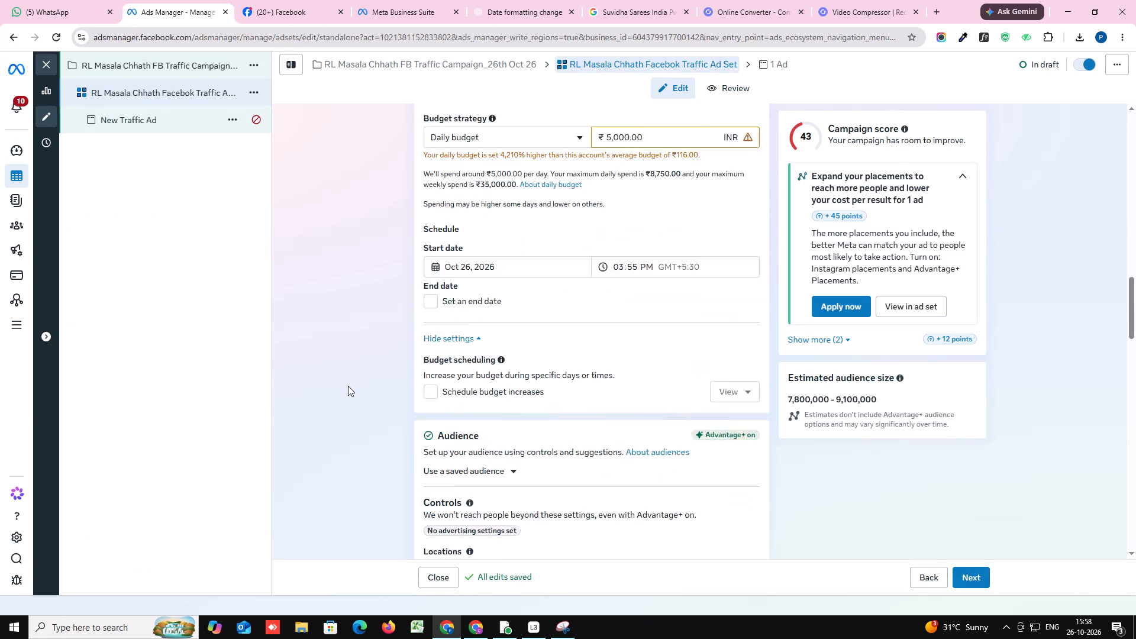
{"action": "scroll", "coordinate": [348, 386], "scroll_direction": "down", "scroll_amount": 15}
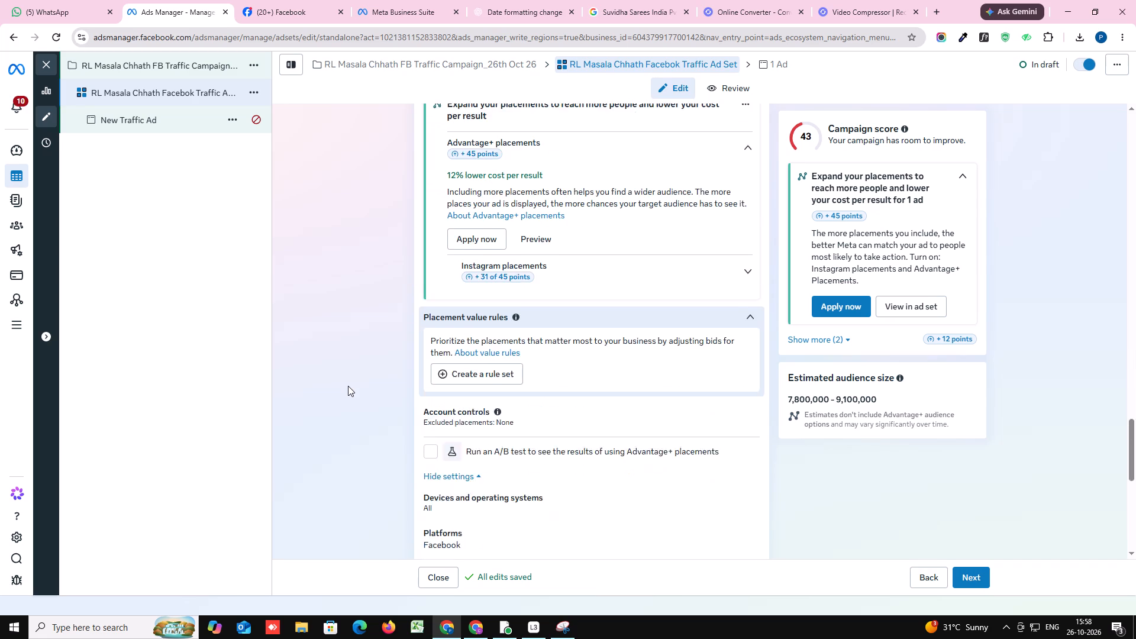
{"action": "scroll", "coordinate": [348, 386], "scroll_direction": "down", "scroll_amount": 5}
{"action": "scroll", "coordinate": [348, 386], "scroll_direction": "up", "scroll_amount": 1}
{"action": "scroll", "coordinate": [348, 386], "scroll_direction": "down", "scroll_amount": 2}
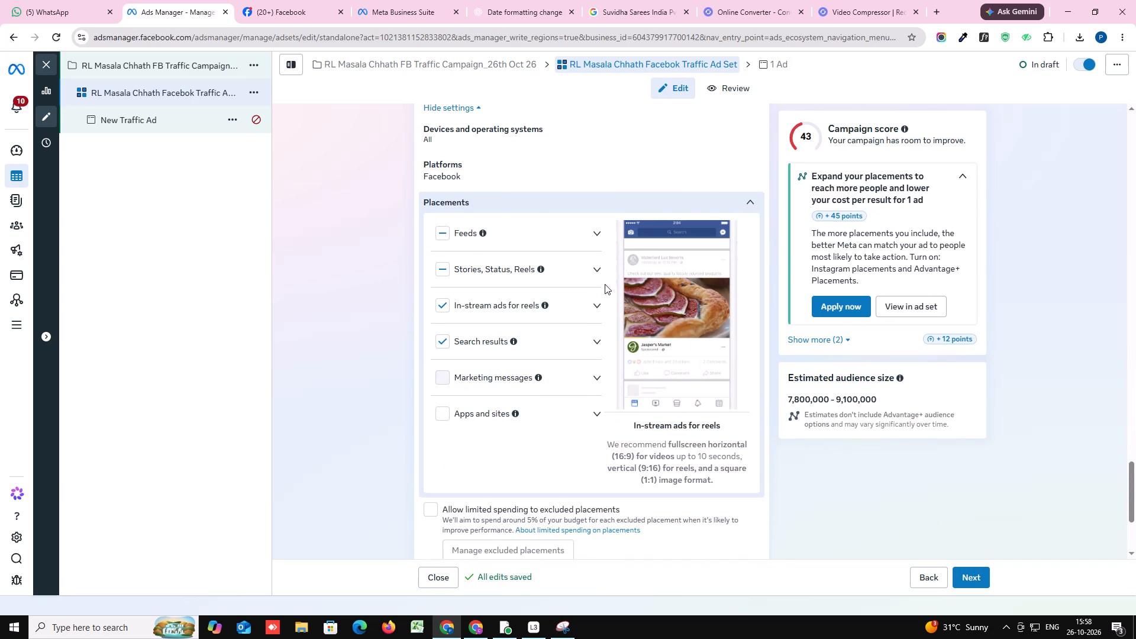
{"action": "left_click", "coordinate": [596, 269]}
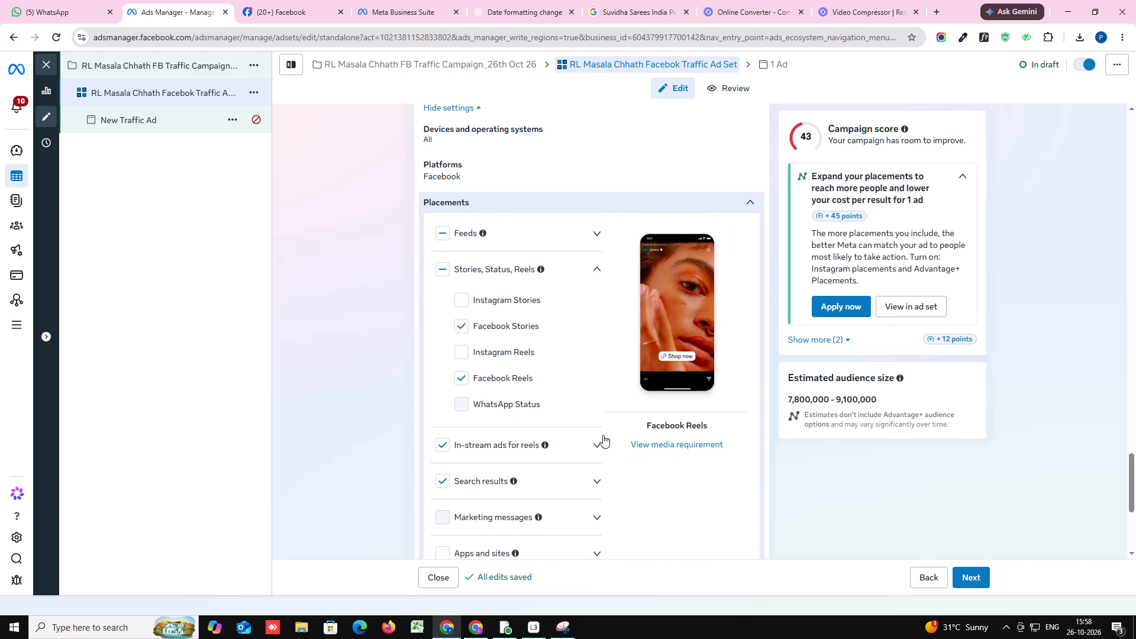
{"action": "left_click", "coordinate": [597, 441]}
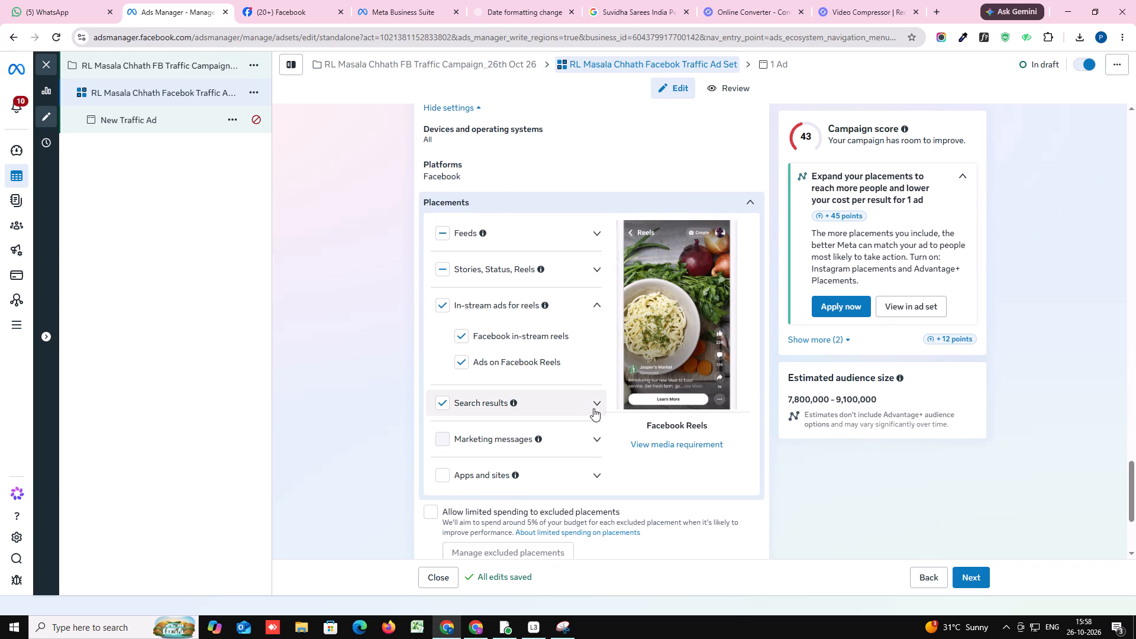
{"action": "left_click", "coordinate": [595, 408]}
{"action": "scroll", "coordinate": [597, 383], "scroll_direction": "up", "scroll_amount": 2}
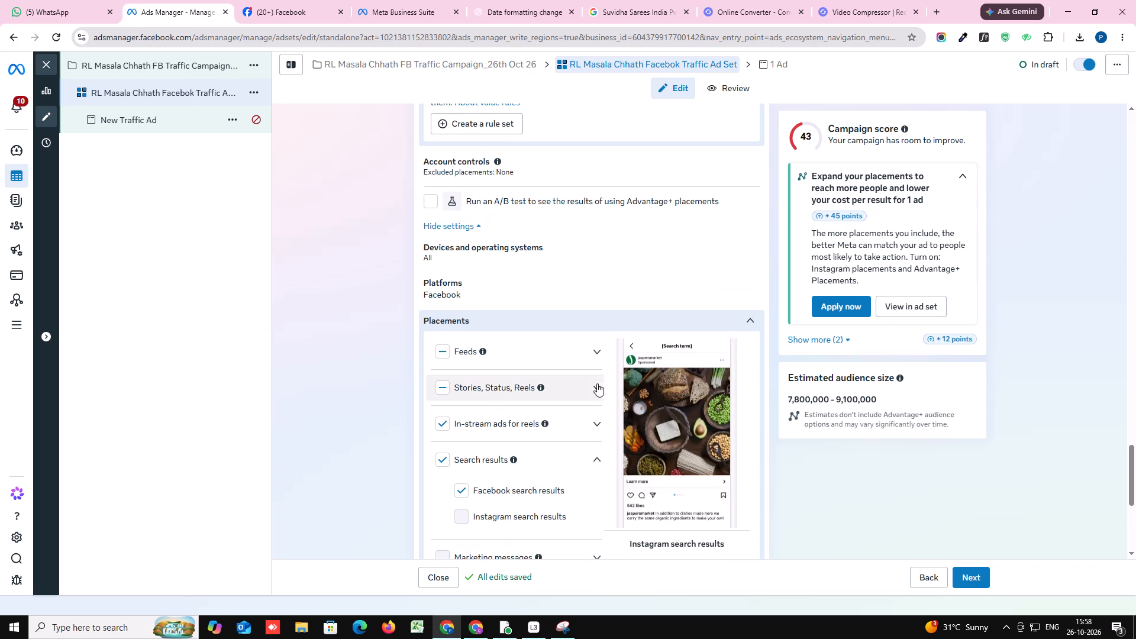
{"action": "left_click", "coordinate": [600, 352]}
{"action": "scroll", "coordinate": [478, 472], "scroll_direction": "down", "scroll_amount": 1}
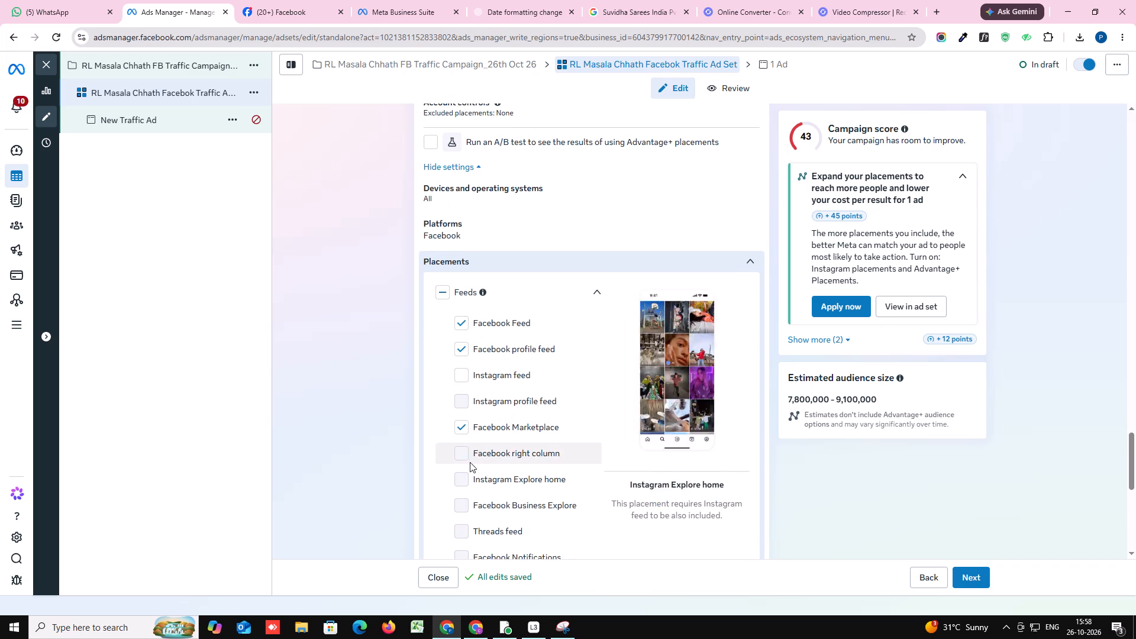
{"action": "left_click", "coordinate": [461, 427]}
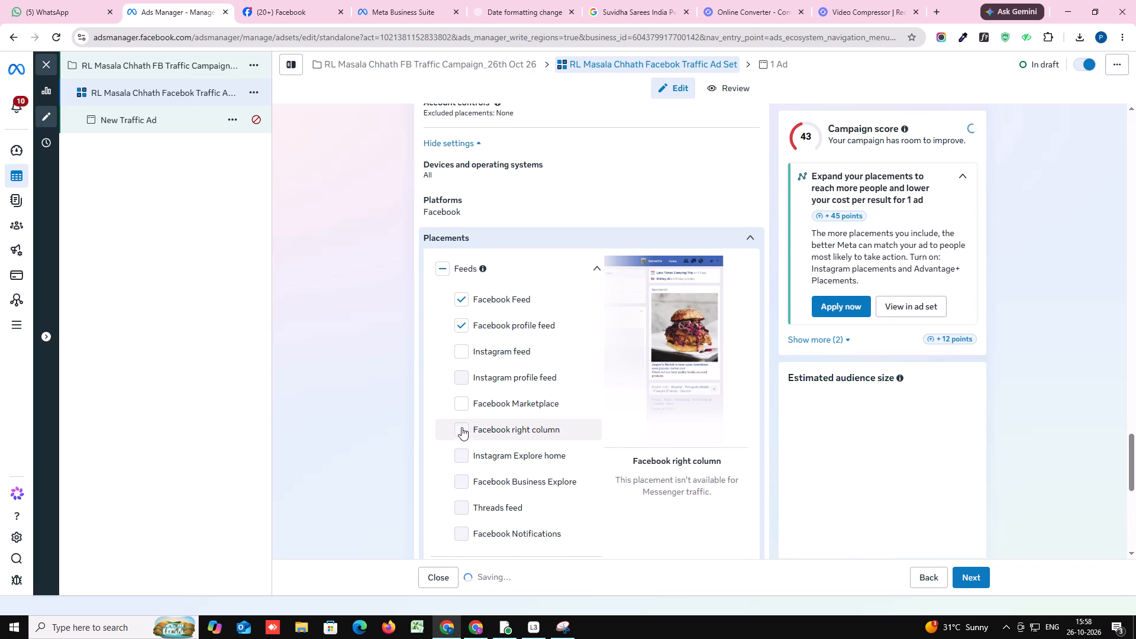
Remove Facebook search results from the Search results placements of the ad set.
{"action": "scroll", "coordinate": [461, 427], "scroll_direction": "down", "scroll_amount": 3}
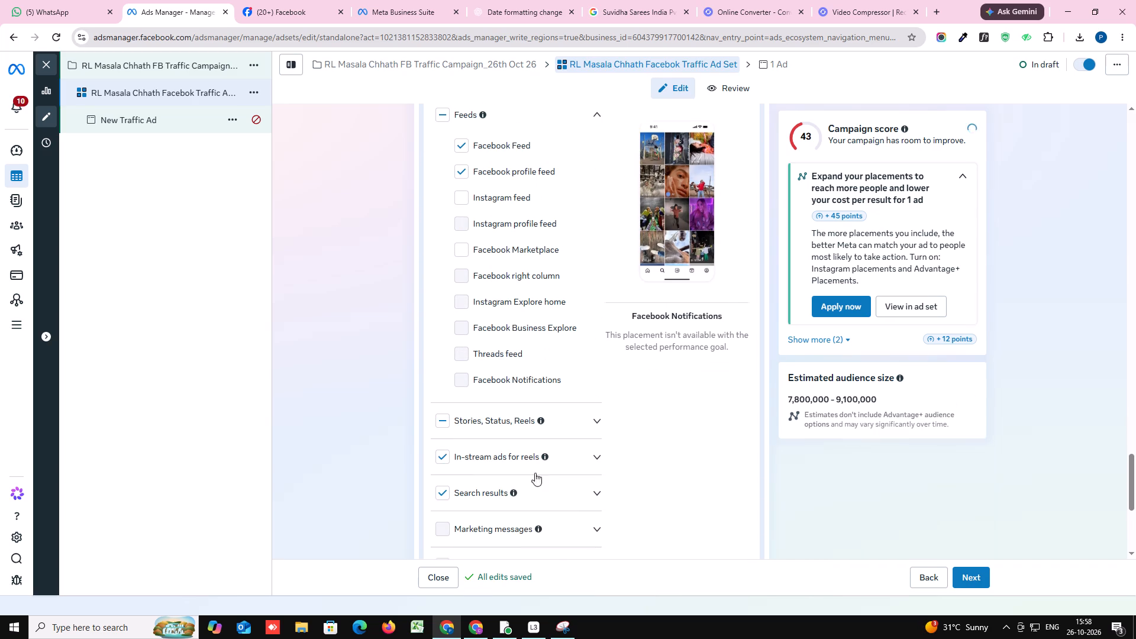
{"action": "left_click", "coordinate": [593, 498]}
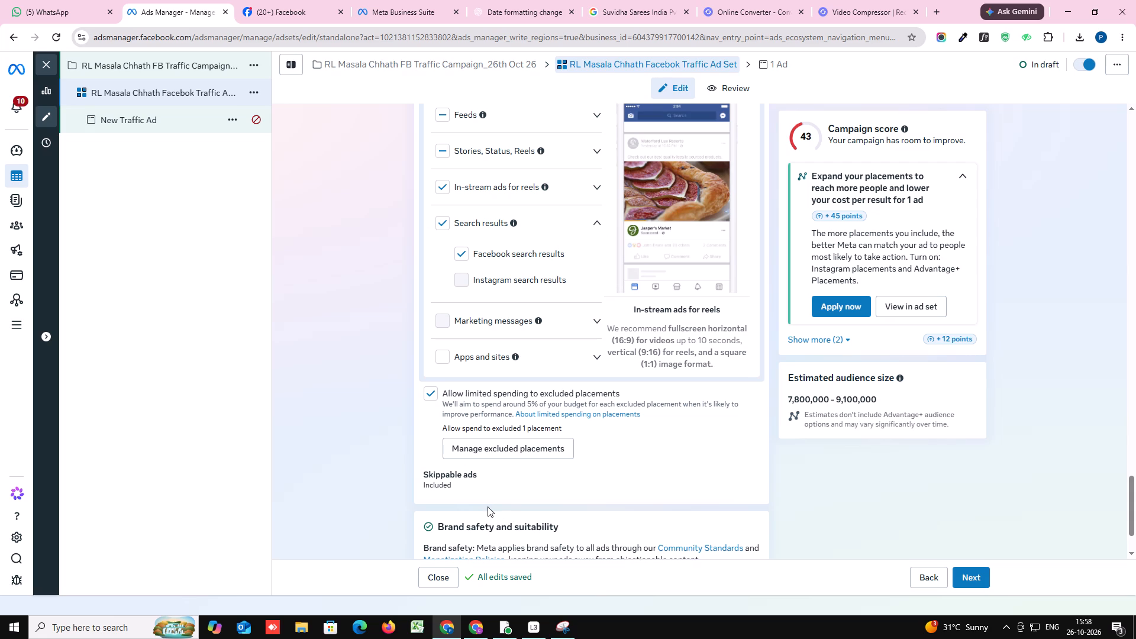
{"action": "left_click", "coordinate": [460, 253]}
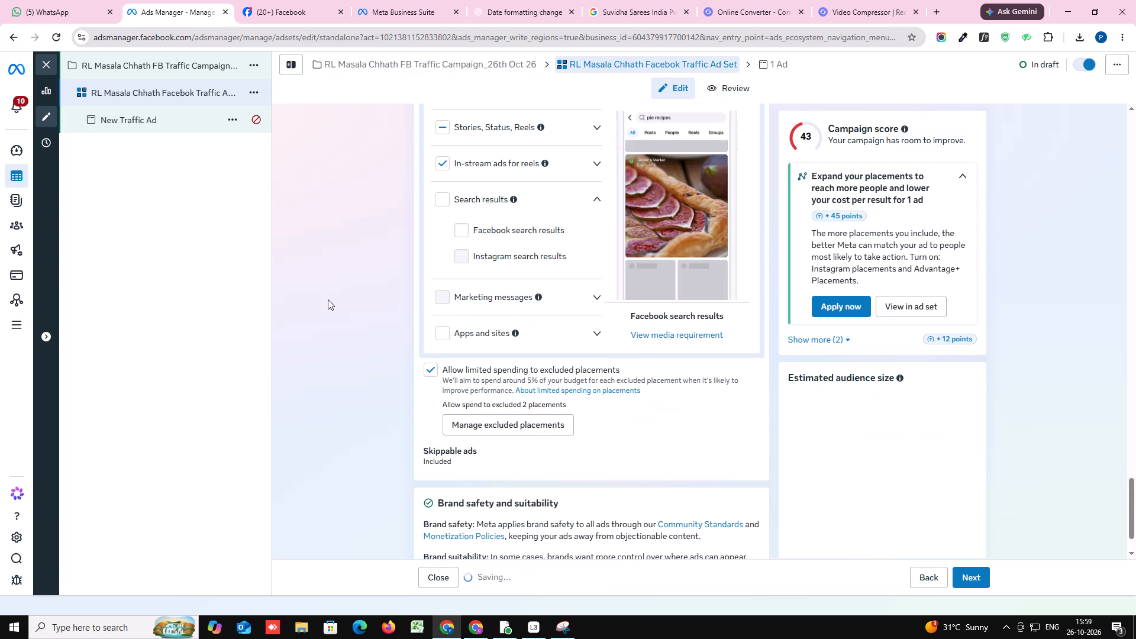
Turn off limited spending to excluded placements for the ad set.
{"action": "left_click", "coordinate": [427, 393]}
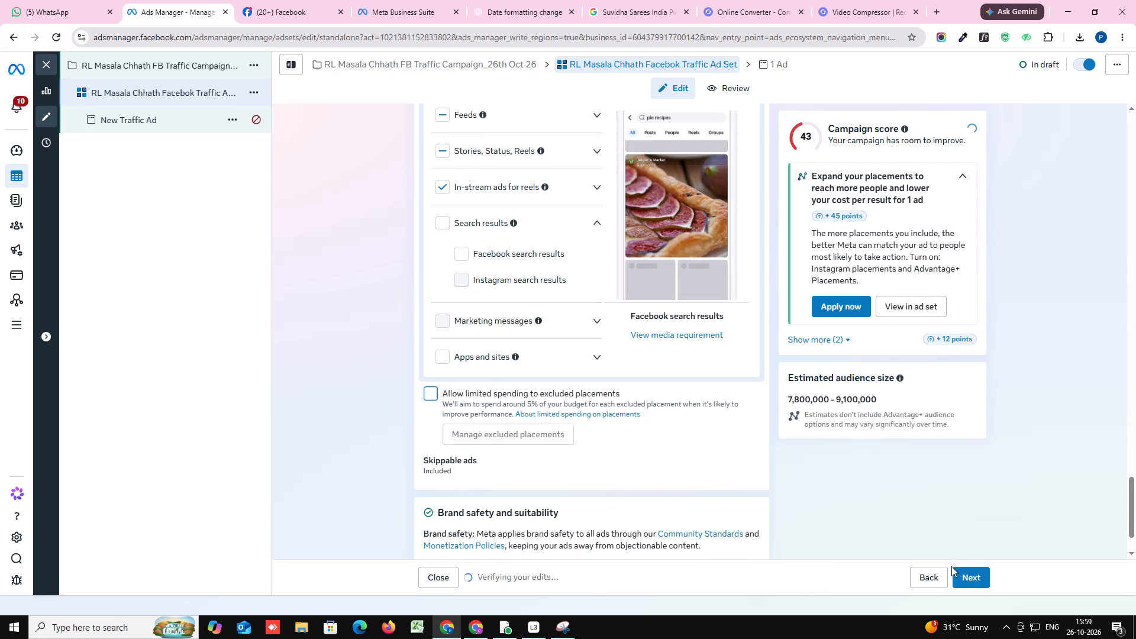
Proceed to the ad's advanced preview, snip the row of Facebook placement previews with the Snipping Tool, and save it in Downloads as dhdhdhhd.
{"action": "left_click", "coordinate": [967, 576]}
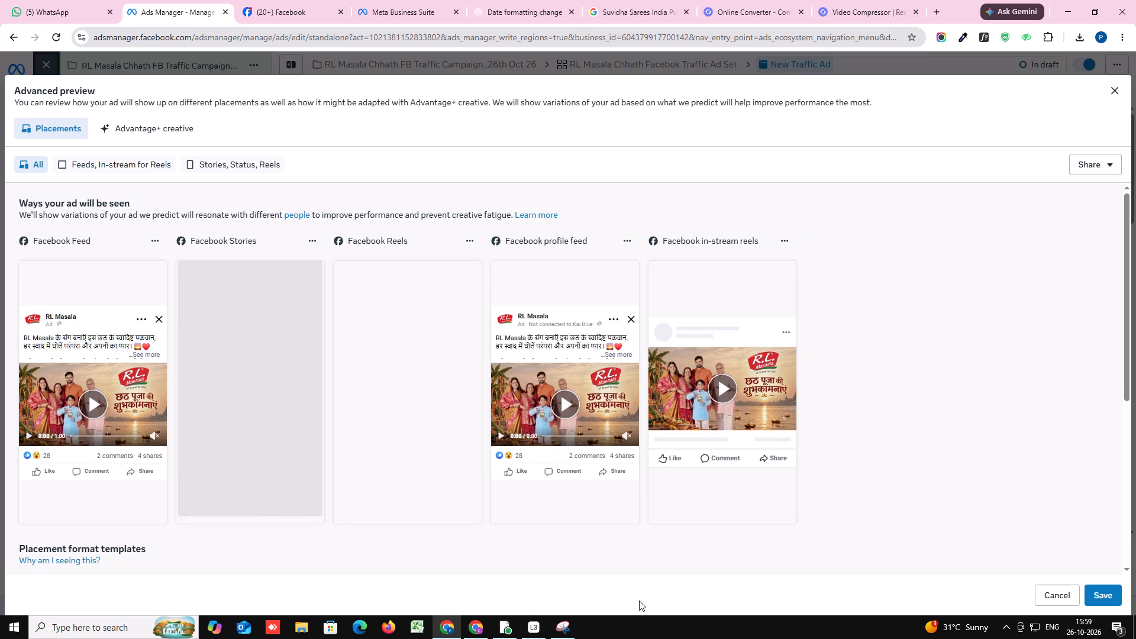
{"action": "left_click", "coordinate": [569, 622]}
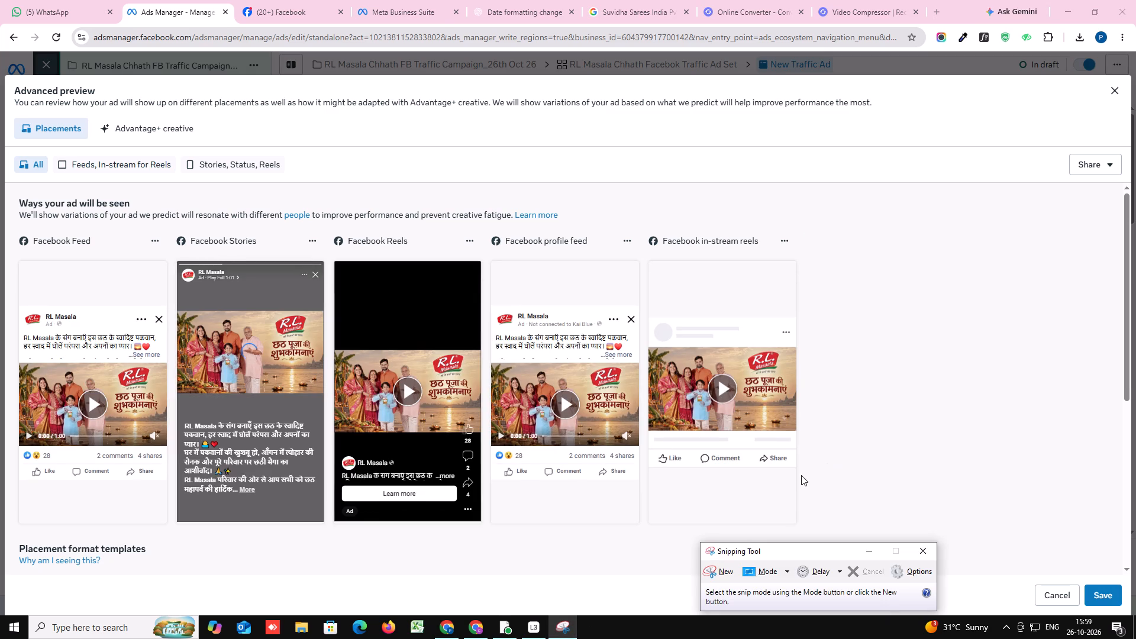
{"action": "left_click", "coordinate": [718, 573]}
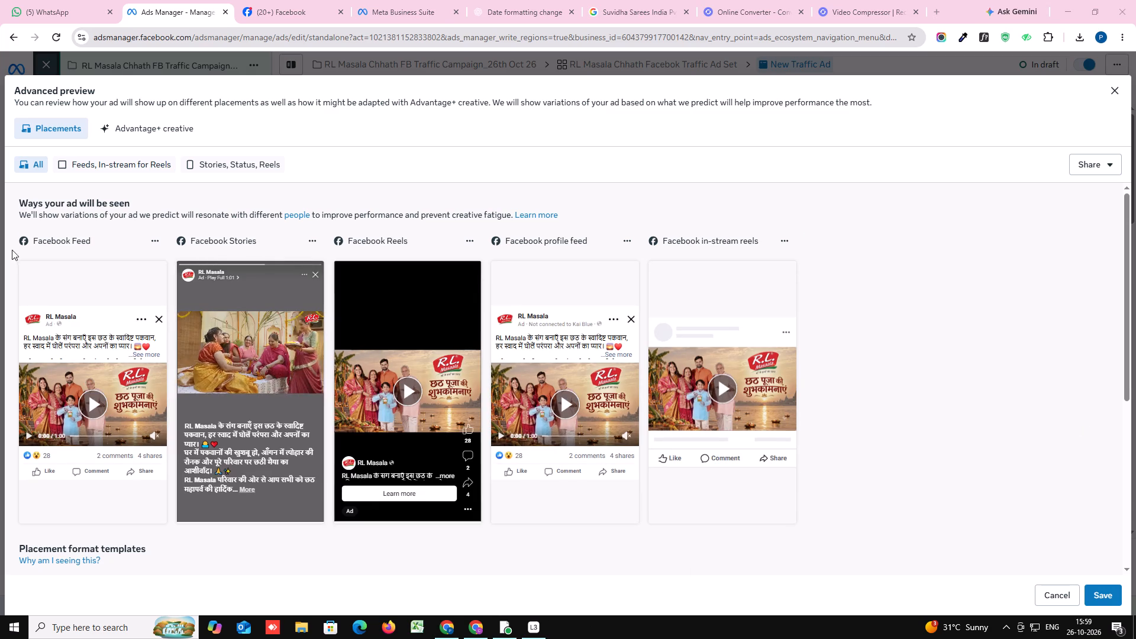
{"action": "left_click_drag", "start_coordinate": [5, 228], "coordinate": [950, 550]}
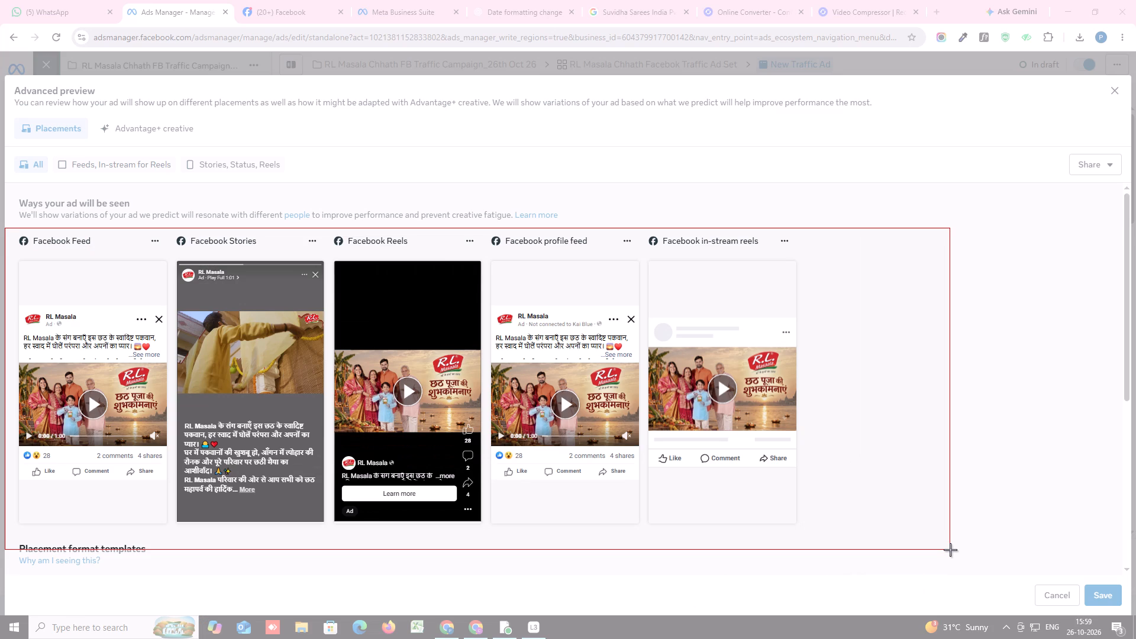
{"action": "left_click_drag", "start_coordinate": [950, 550], "coordinate": [937, 532]}
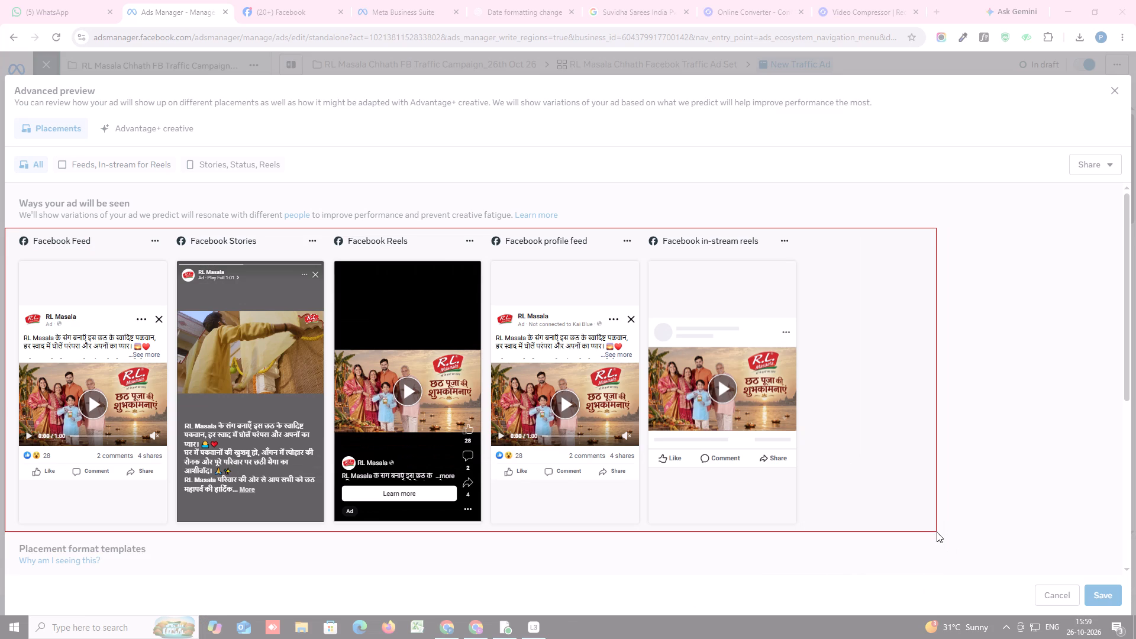
{"action": "left_click", "coordinate": [13, 144]}
{"action": "left_click", "coordinate": [38, 170]}
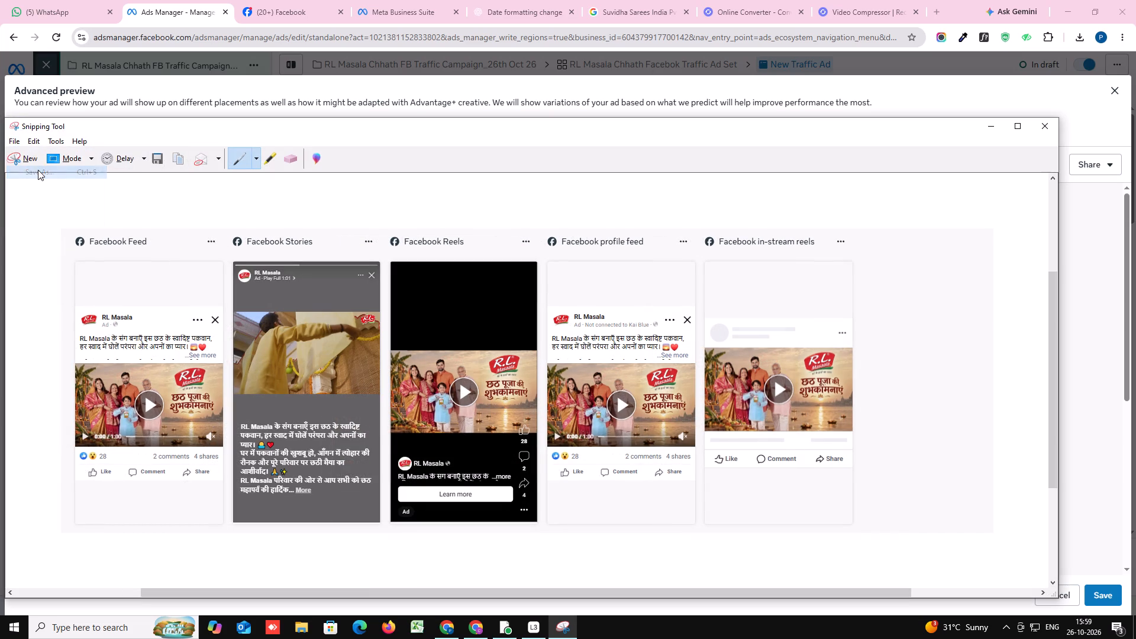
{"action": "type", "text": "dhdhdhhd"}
{"action": "left_click", "coordinate": [469, 448]}
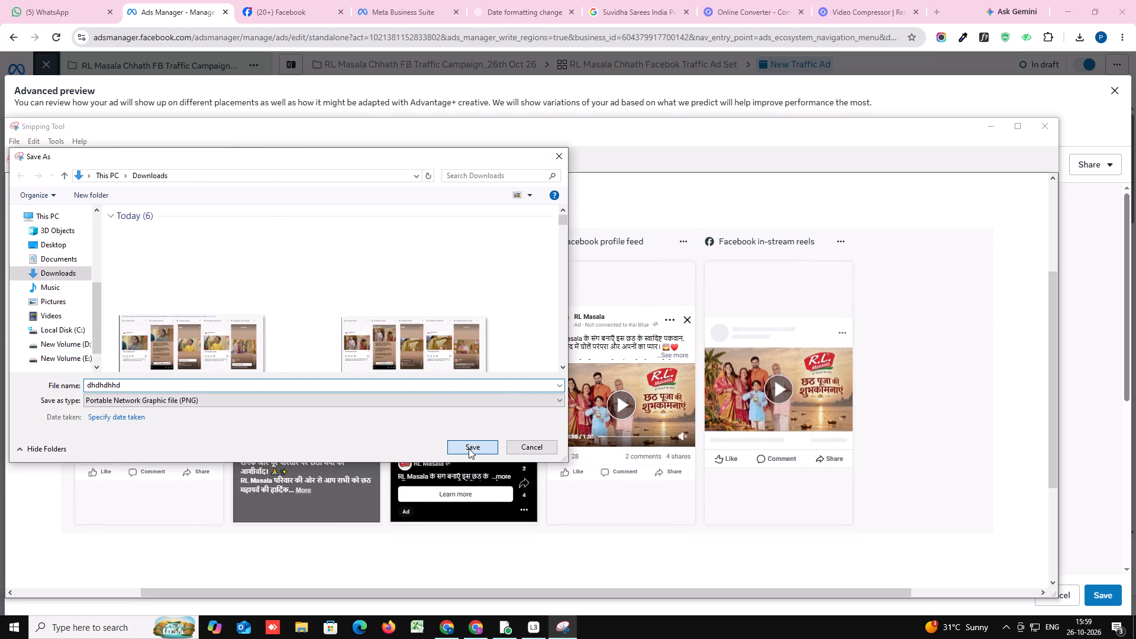
Take a new, narrower snip of the Facebook placement previews from Feed to in-stream reels, and minimise the Snipping Tool.
{"action": "left_click", "coordinate": [18, 156]}
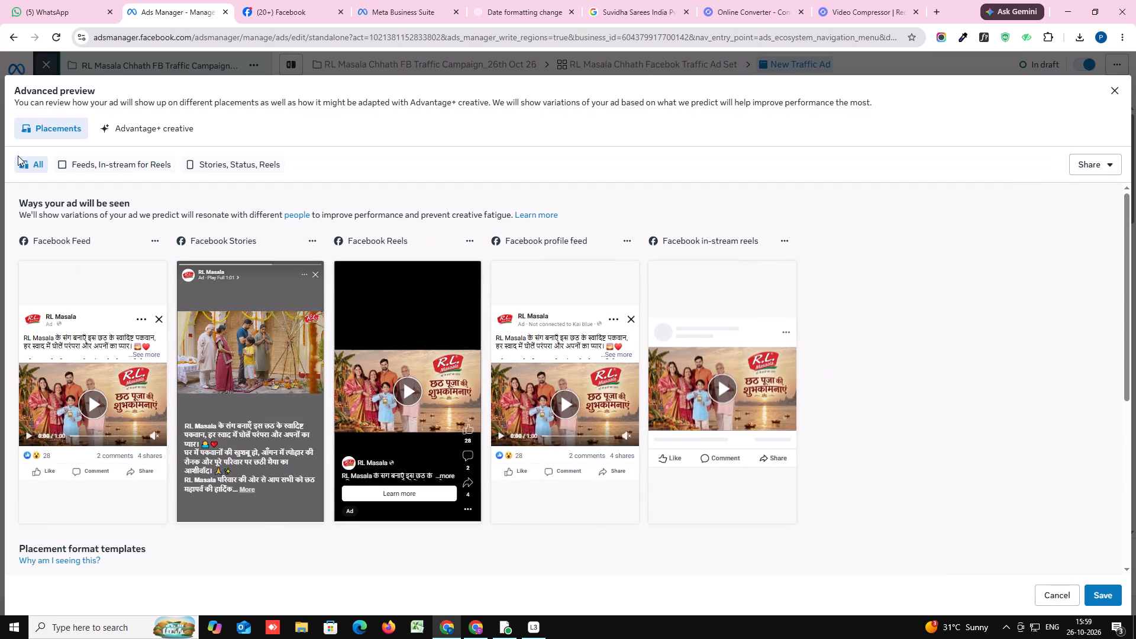
{"action": "left_click_drag", "start_coordinate": [2, 226], "coordinate": [866, 528]}
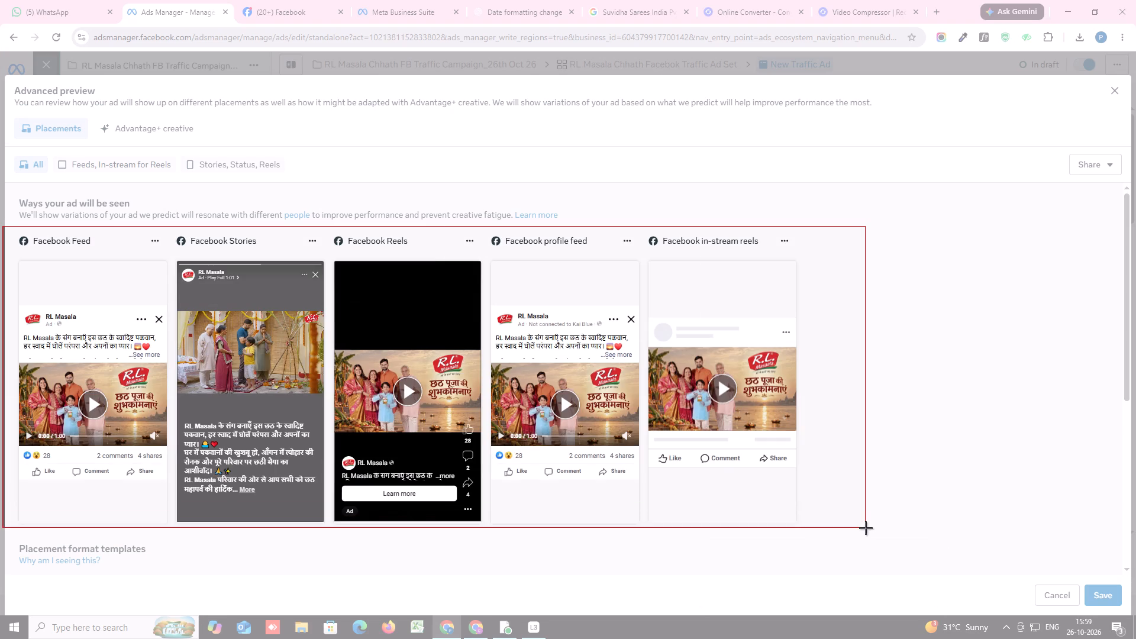
{"action": "left_click_drag", "start_coordinate": [866, 528], "coordinate": [867, 534]}
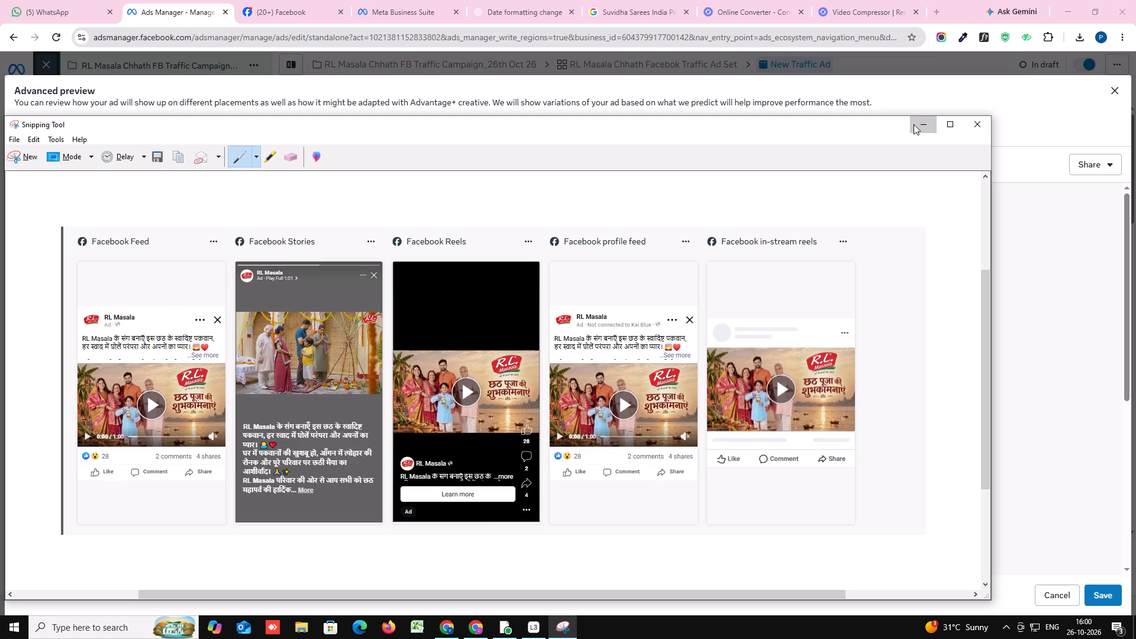
{"action": "left_click", "coordinate": [914, 124]}
Save and close the ad's advanced preview.
{"action": "left_click", "coordinate": [1098, 595]}
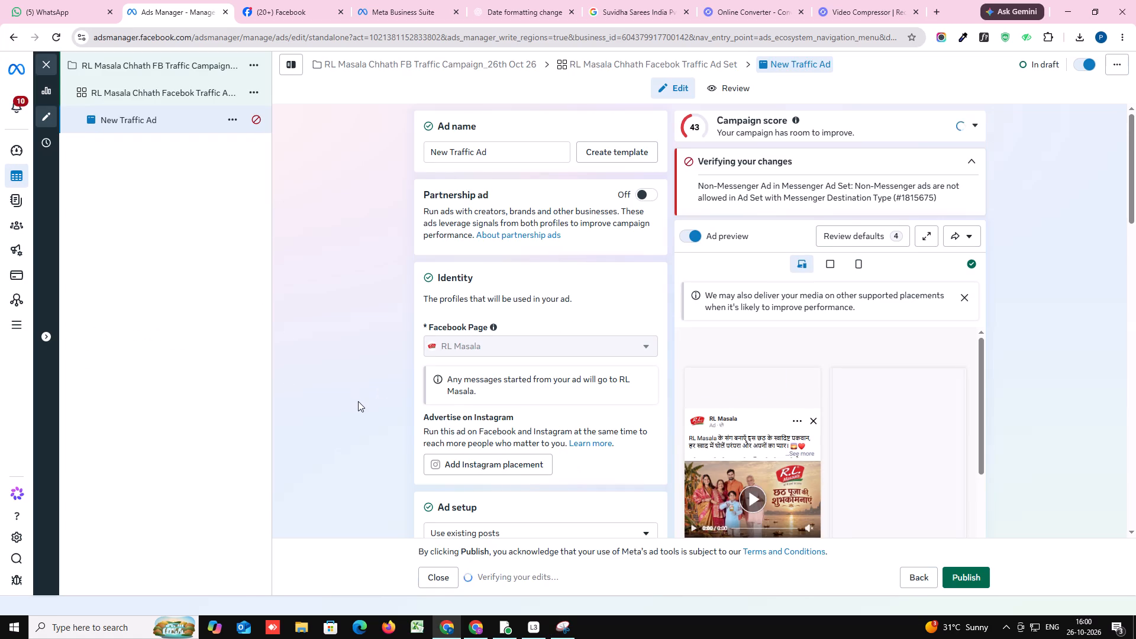
Review the ad's identity, setup and selected post sections, and check the available call-to-action options without changing the choice.
{"action": "scroll", "coordinate": [356, 399], "scroll_direction": "down", "scroll_amount": 1}
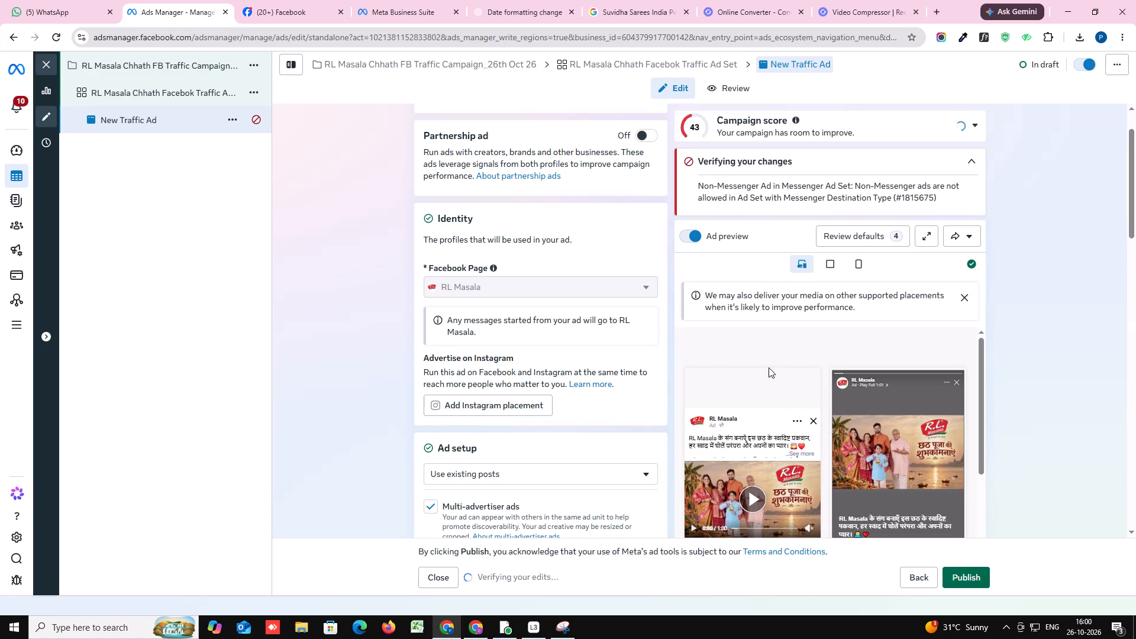
{"action": "scroll", "coordinate": [714, 367], "scroll_direction": "down", "scroll_amount": 1}
{"action": "scroll", "coordinate": [686, 307], "scroll_direction": "down", "scroll_amount": 1}
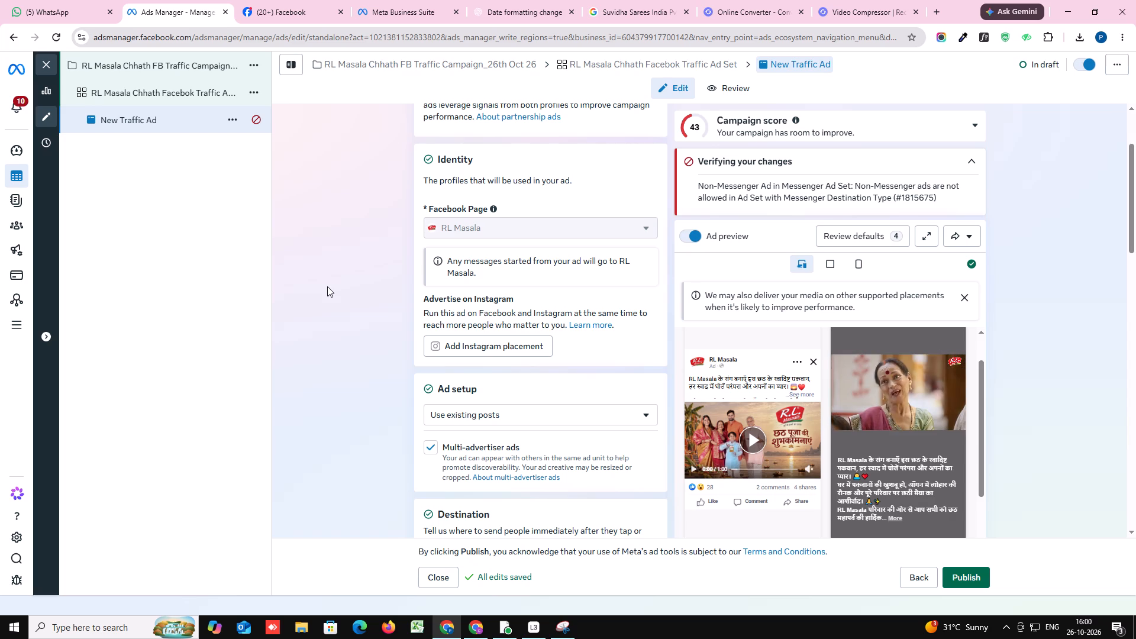
{"action": "scroll", "coordinate": [327, 286], "scroll_direction": "up", "scroll_amount": 2}
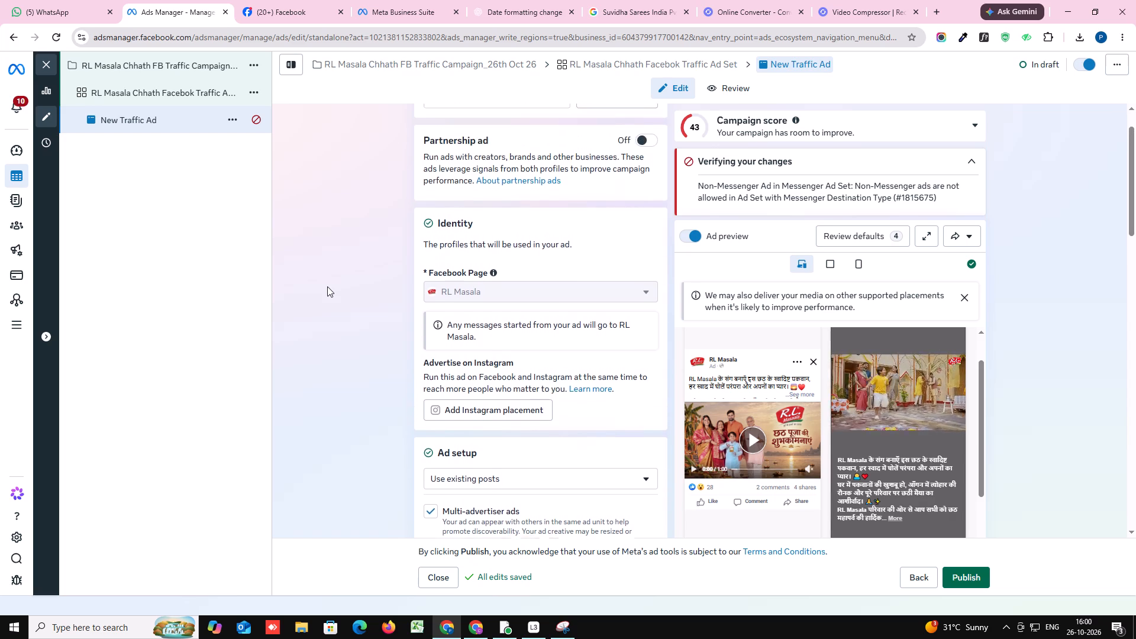
{"action": "scroll", "coordinate": [327, 286], "scroll_direction": "down", "scroll_amount": 3}
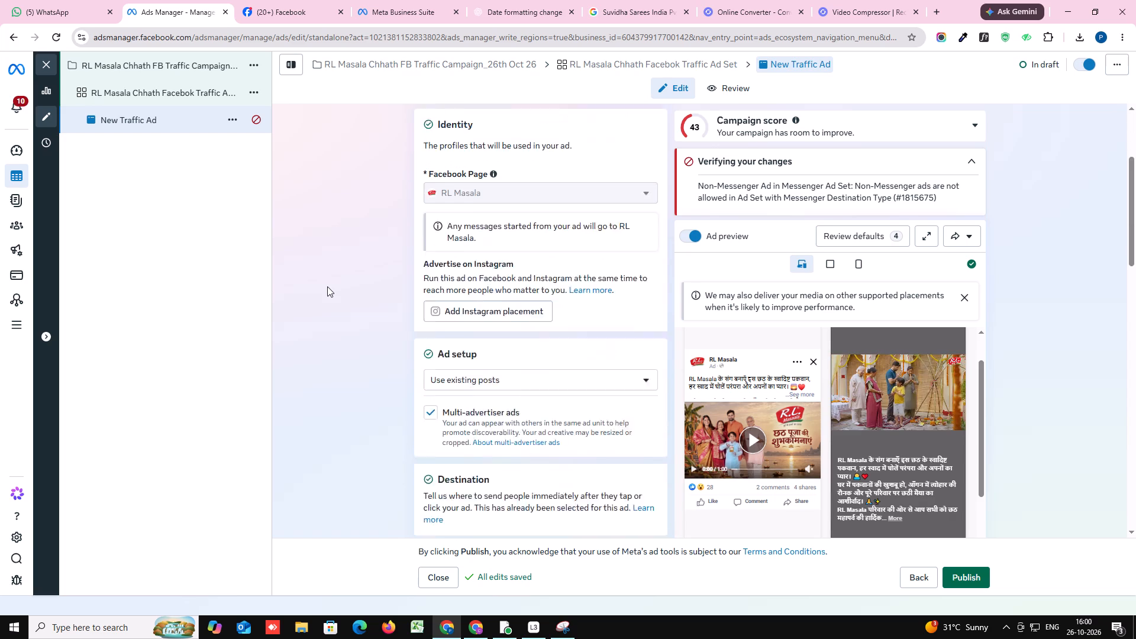
{"action": "scroll", "coordinate": [327, 286], "scroll_direction": "down", "scroll_amount": 8}
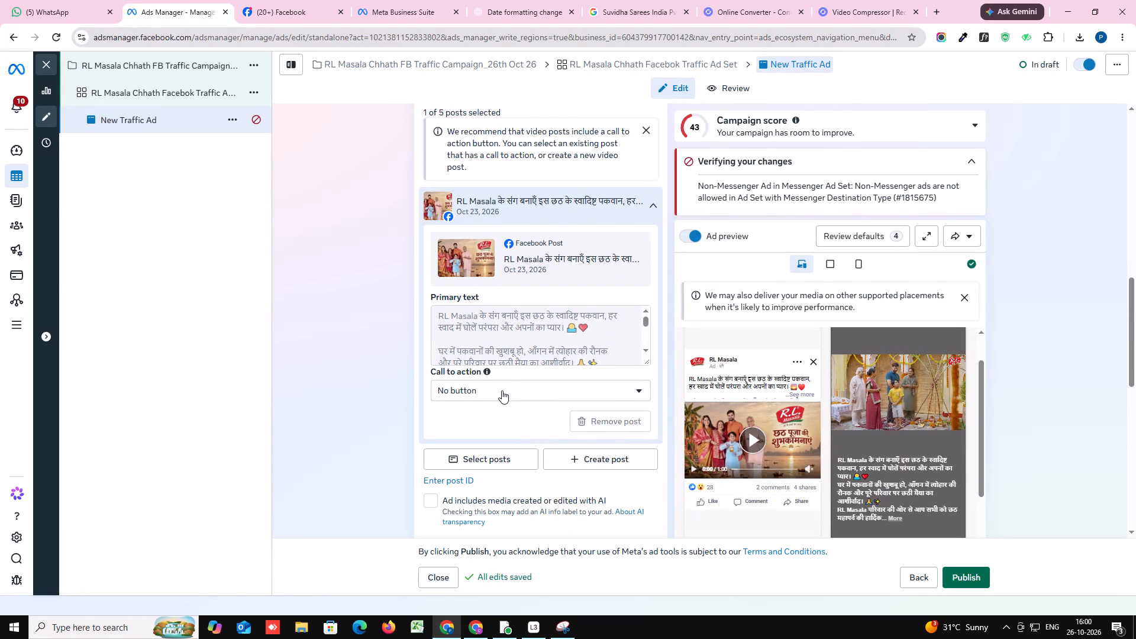
{"action": "left_click", "coordinate": [502, 390]}
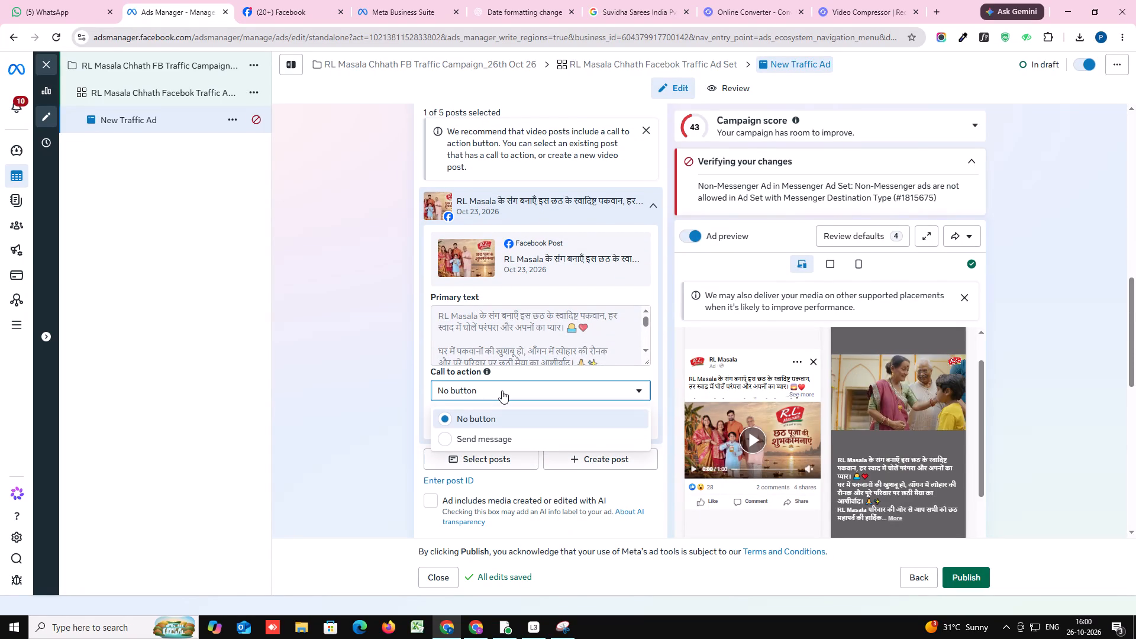
{"action": "left_click", "coordinate": [359, 375]}
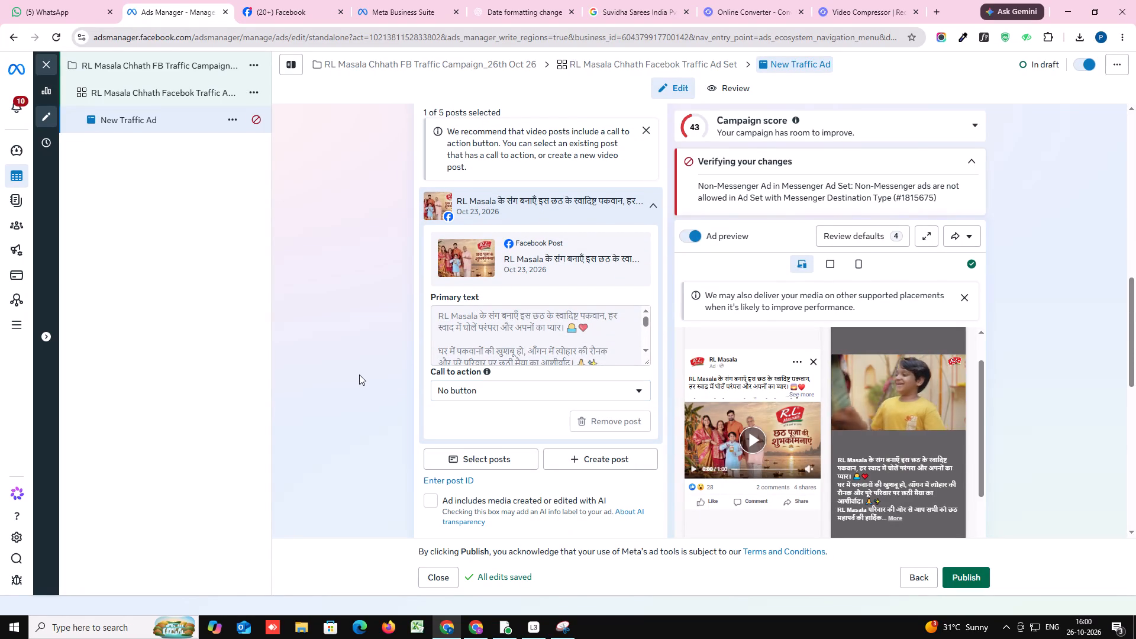
Publish the New Traffic Ad together with its RL Masala Chhath campaign and ad set.
{"action": "left_click", "coordinate": [974, 574]}
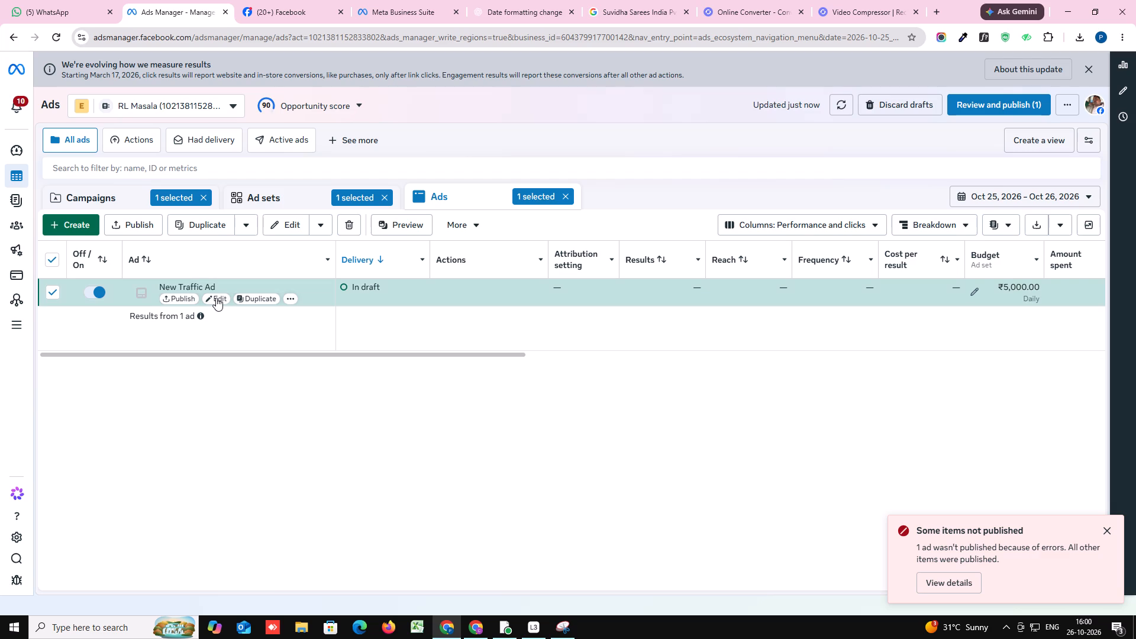
Reopen the New Traffic Ad for editing and update its selected Chhath post with a Send message call-to-action button.
{"action": "left_click", "coordinate": [216, 298]}
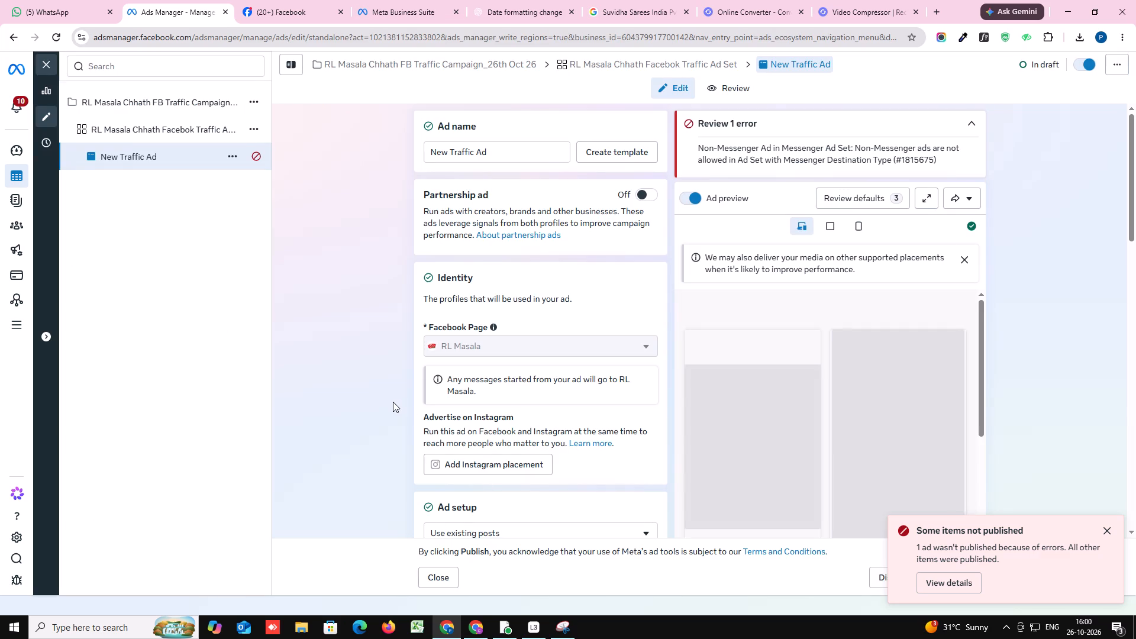
{"action": "scroll", "coordinate": [388, 400], "scroll_direction": "down", "scroll_amount": 1}
{"action": "scroll", "coordinate": [407, 327], "scroll_direction": "down", "scroll_amount": 1}
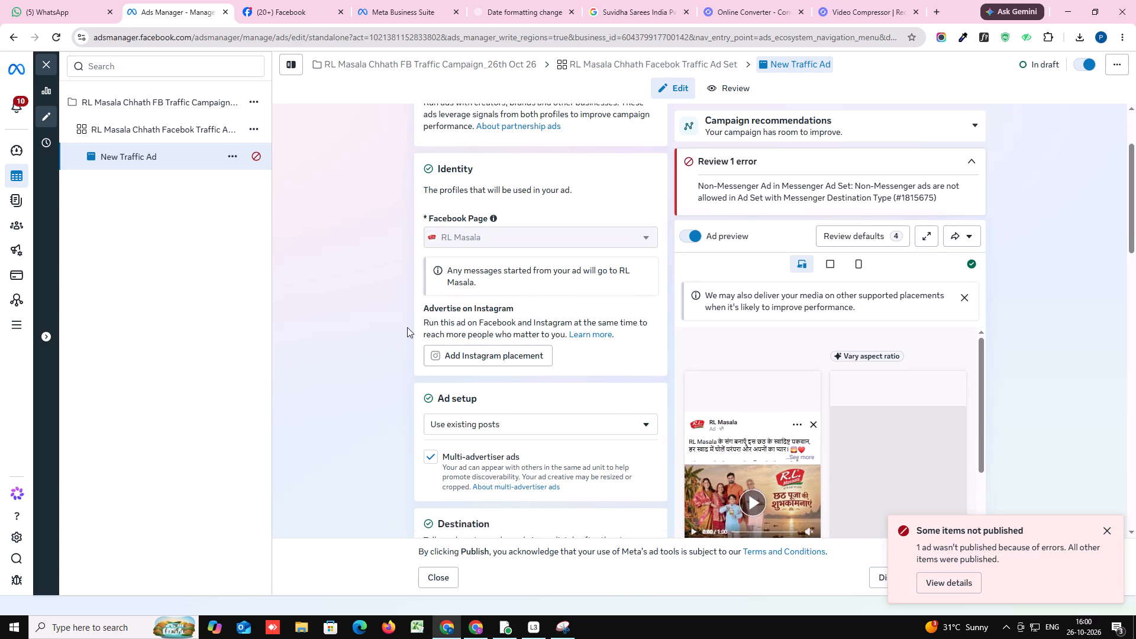
{"action": "scroll", "coordinate": [394, 319], "scroll_direction": "down", "scroll_amount": 2}
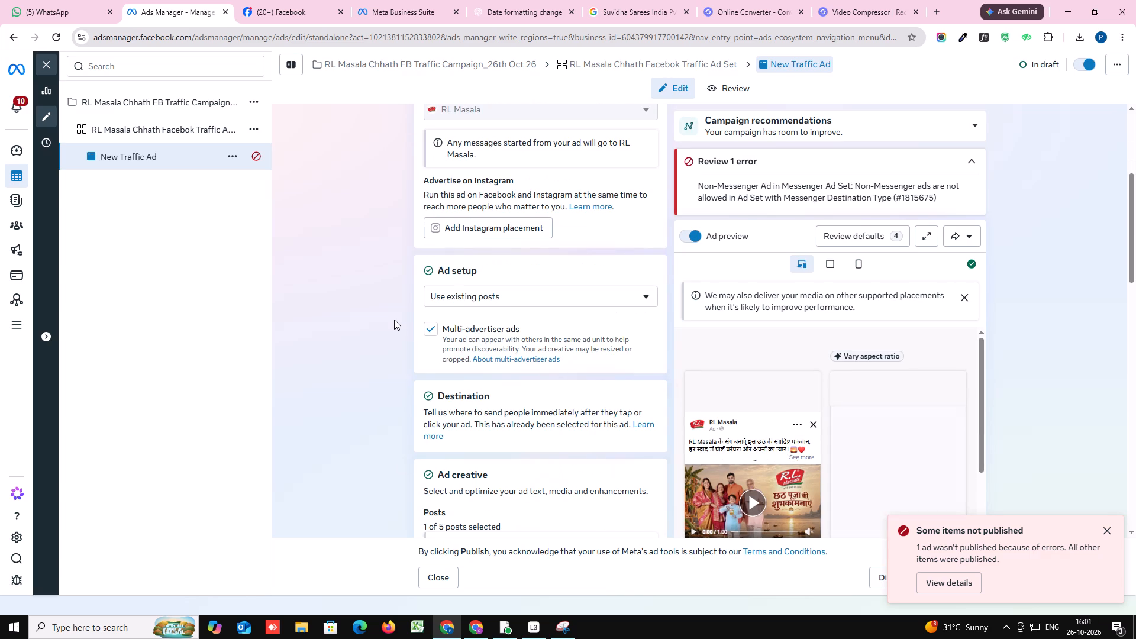
{"action": "scroll", "coordinate": [394, 319], "scroll_direction": "down", "scroll_amount": 4}
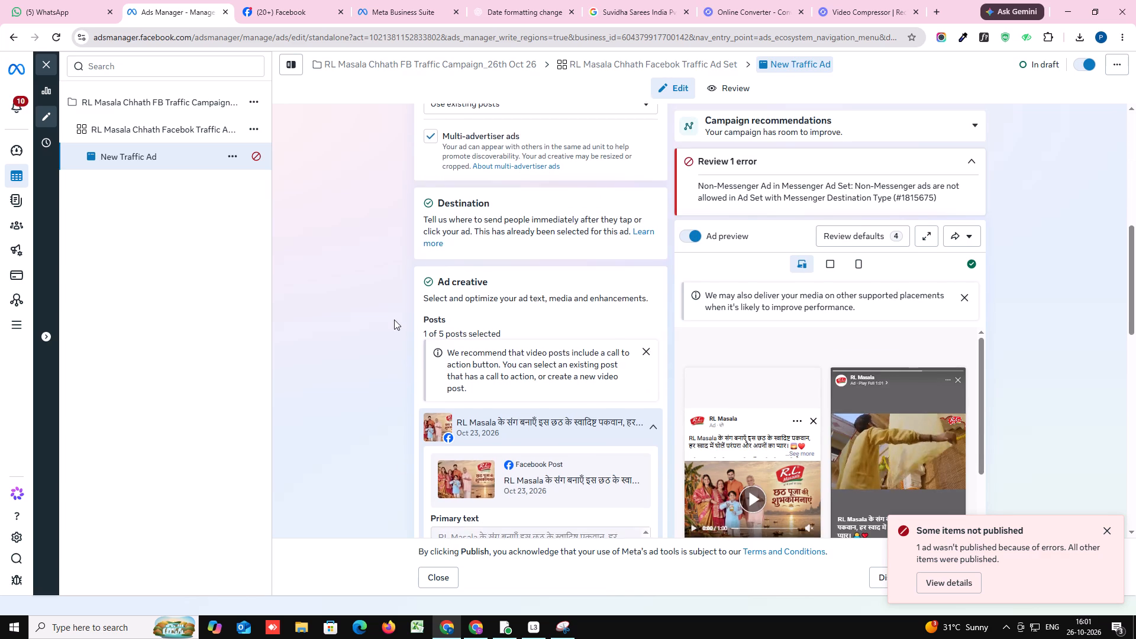
{"action": "scroll", "coordinate": [394, 319], "scroll_direction": "down", "scroll_amount": 3}
{"action": "left_click", "coordinate": [468, 393]}
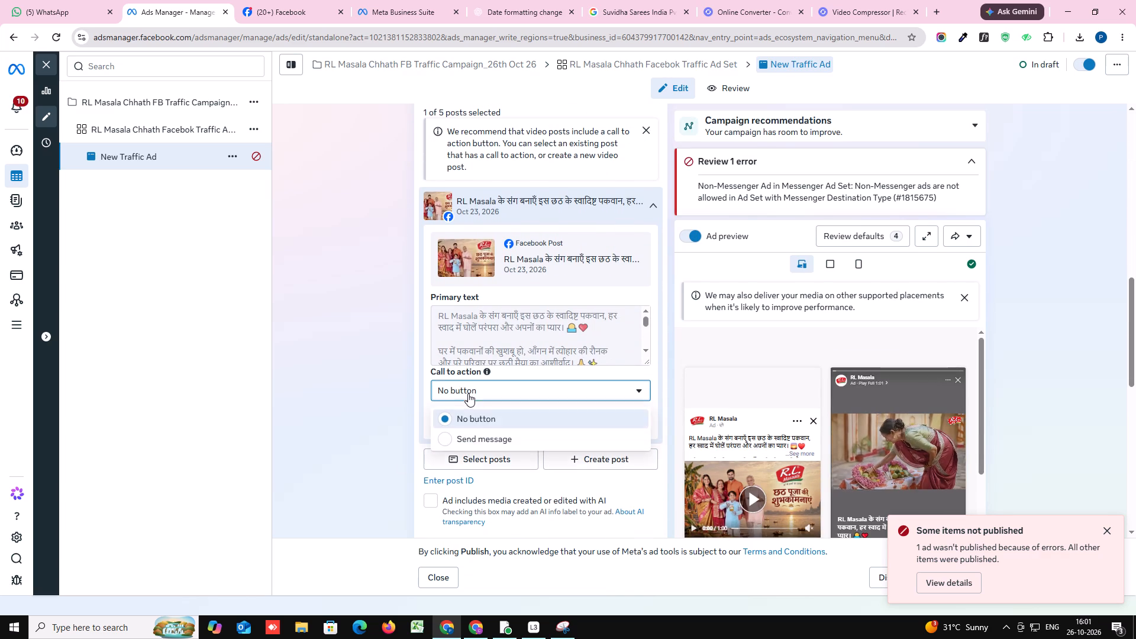
{"action": "left_click", "coordinate": [470, 438]}
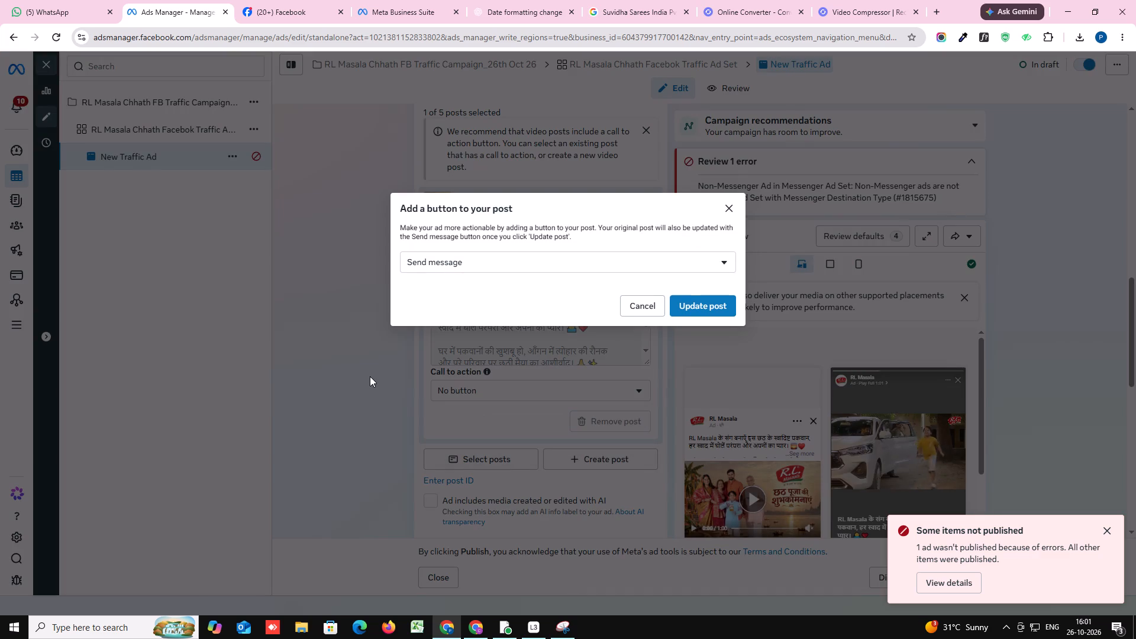
{"action": "left_click", "coordinate": [684, 301]}
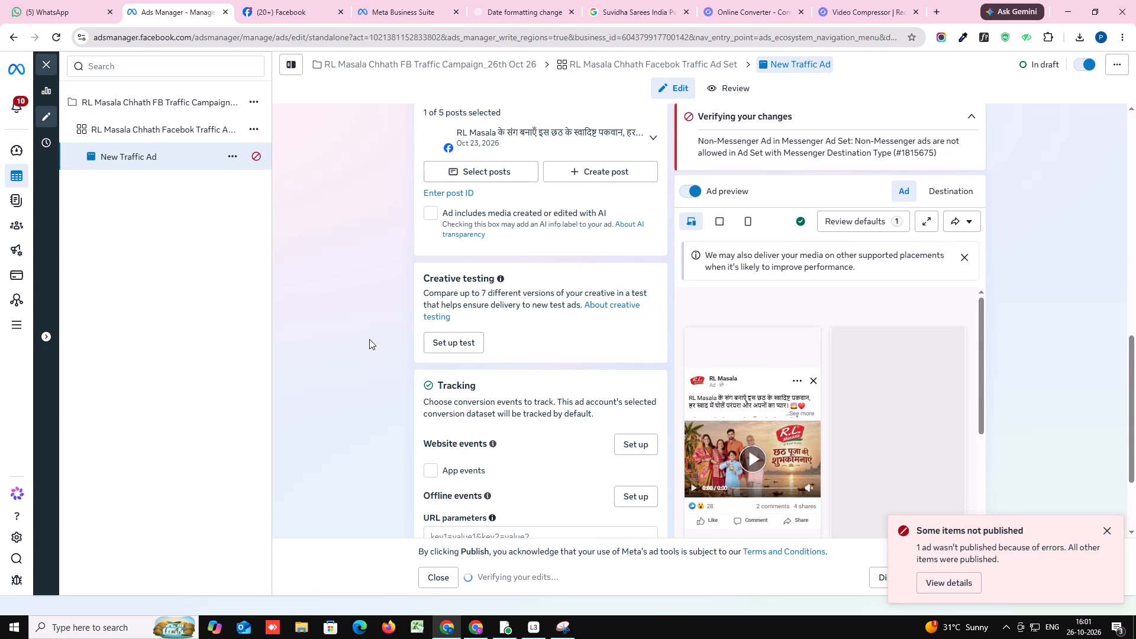
Review the ad's sections below the selected post, including creative enhancements, conversations and tracking.
{"action": "scroll", "coordinate": [369, 339], "scroll_direction": "down", "scroll_amount": 3}
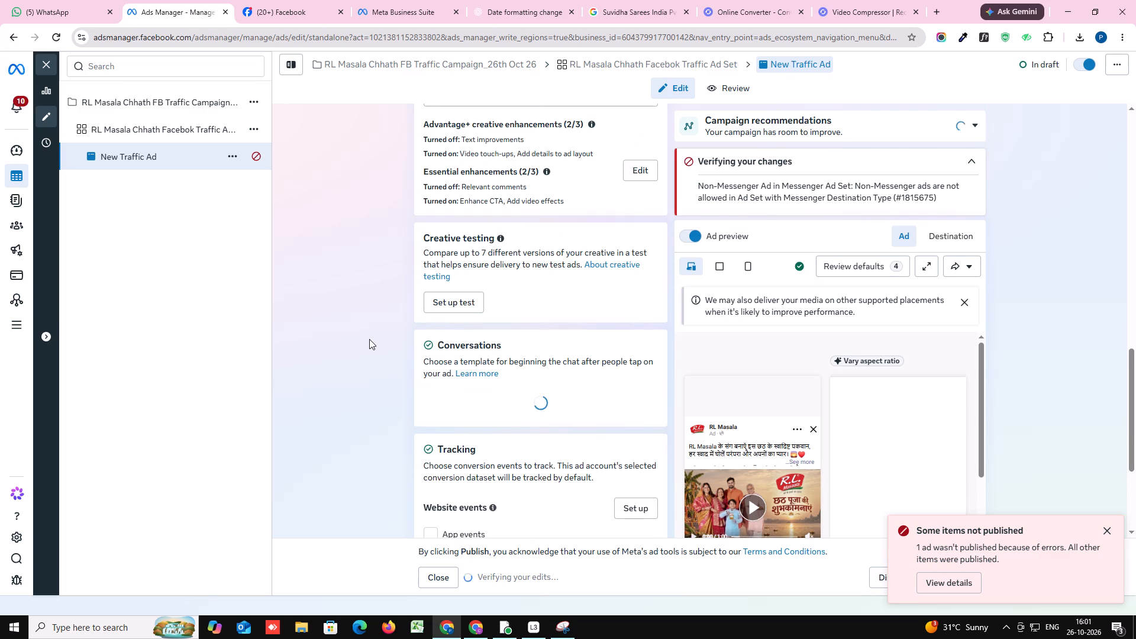
Switch the ad's Conversations section to saved templates, review the template's greeting, and dismiss the publishing notification.
{"action": "scroll", "coordinate": [369, 339], "scroll_direction": "down", "scroll_amount": 1}
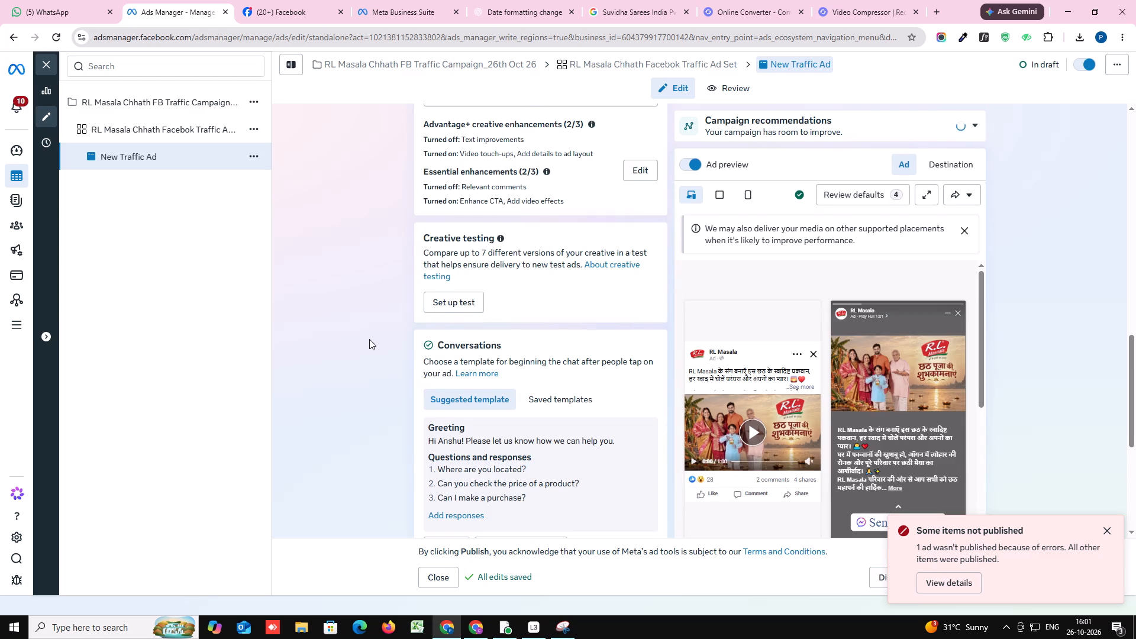
{"action": "left_click", "coordinate": [580, 345]}
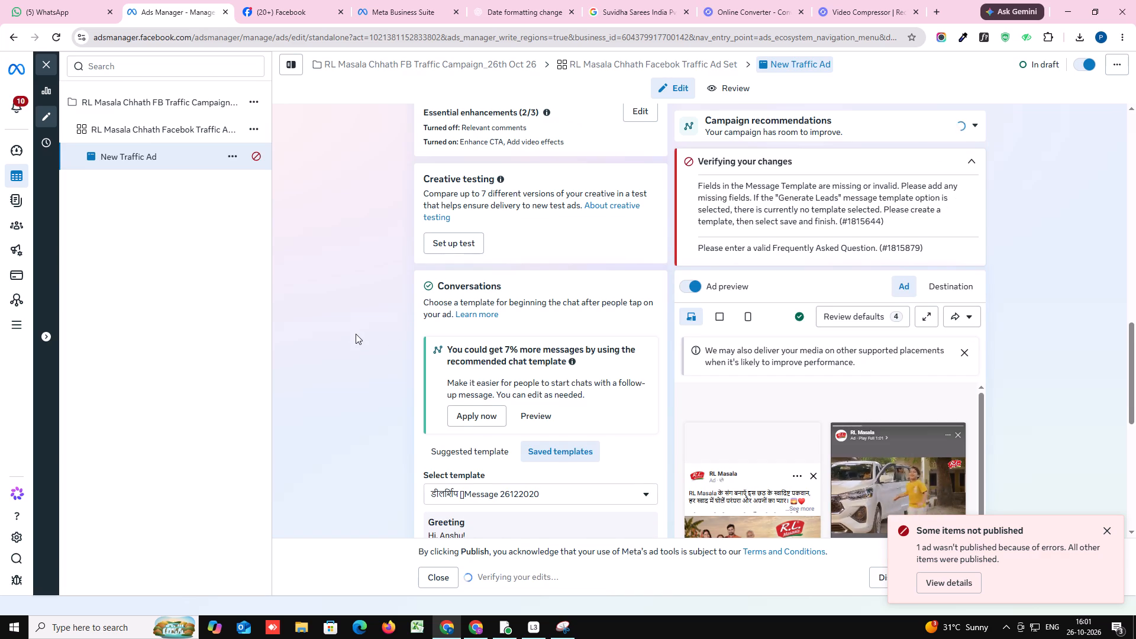
{"action": "scroll", "coordinate": [356, 334], "scroll_direction": "down", "scroll_amount": 3}
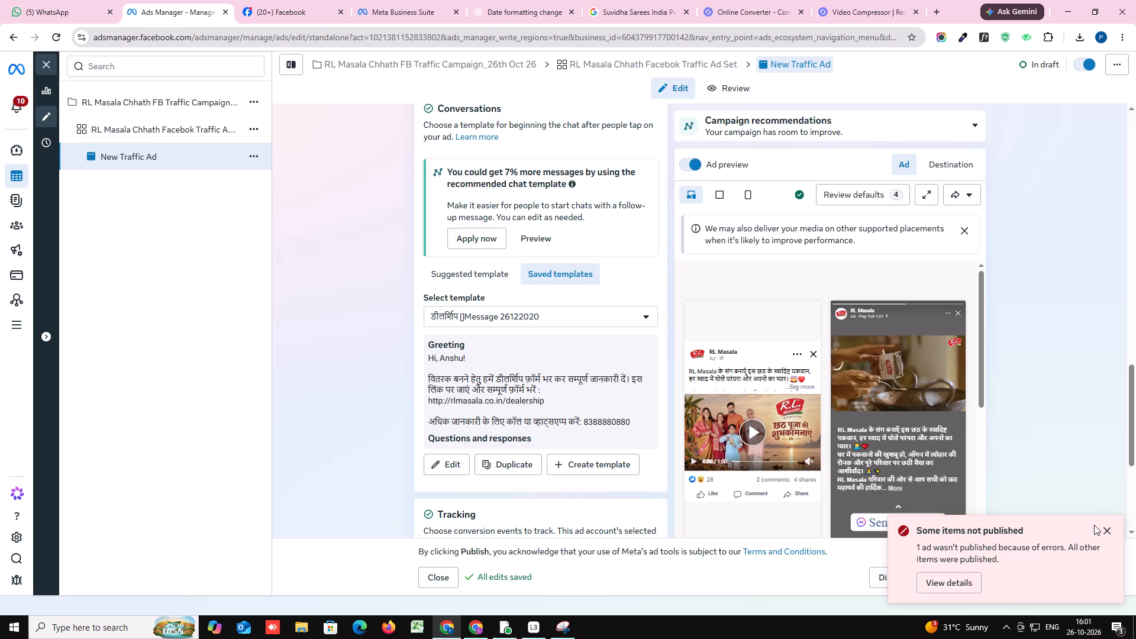
{"action": "left_click", "coordinate": [1109, 530]}
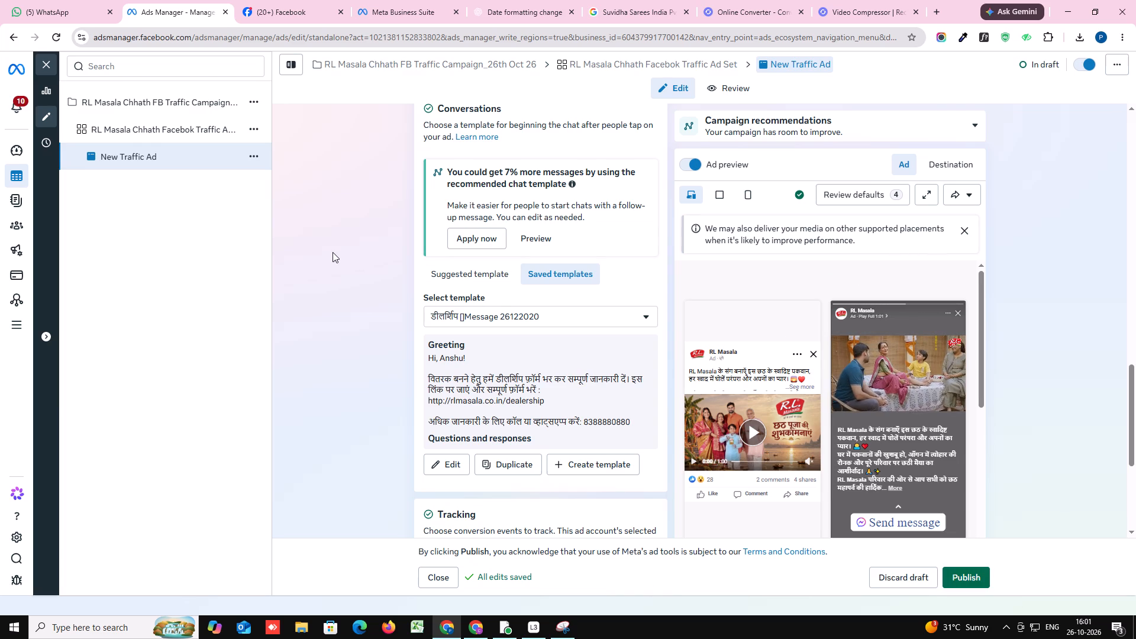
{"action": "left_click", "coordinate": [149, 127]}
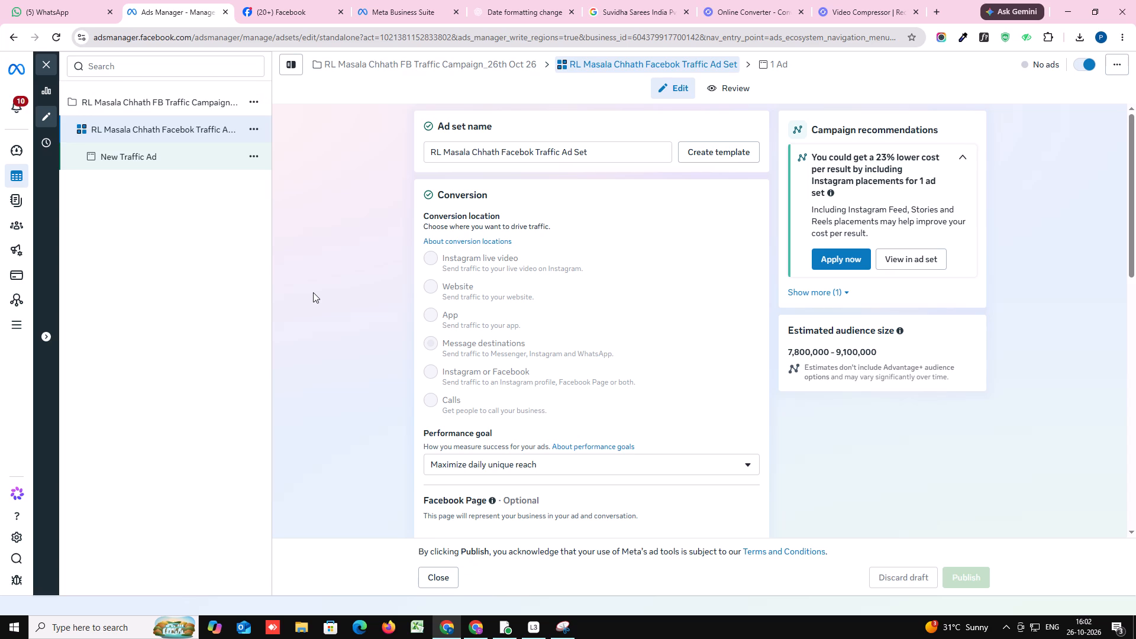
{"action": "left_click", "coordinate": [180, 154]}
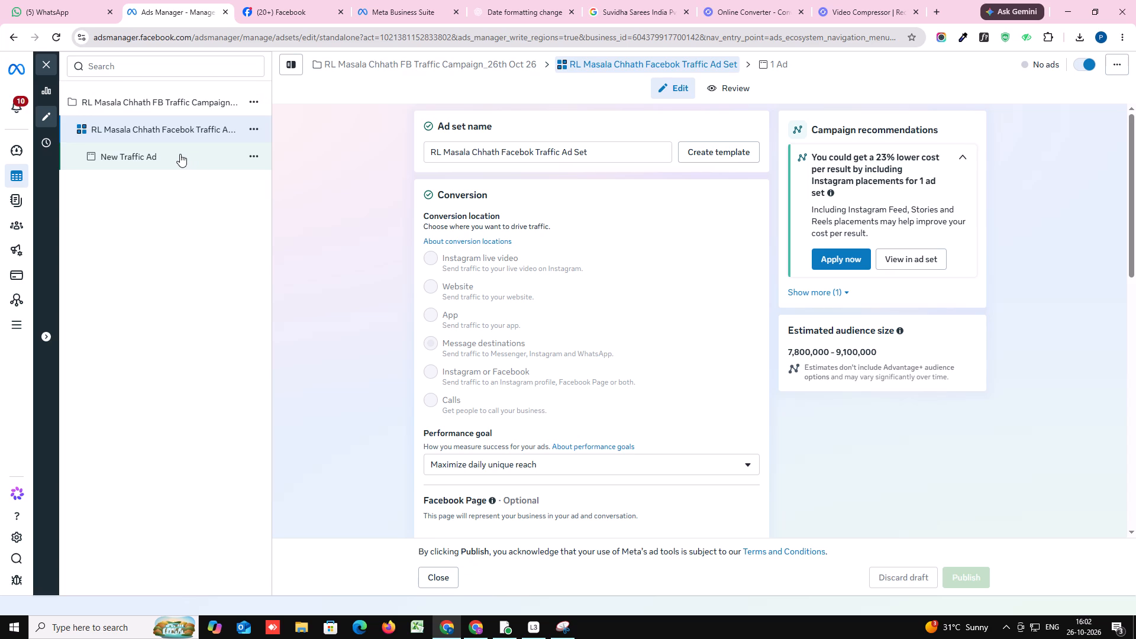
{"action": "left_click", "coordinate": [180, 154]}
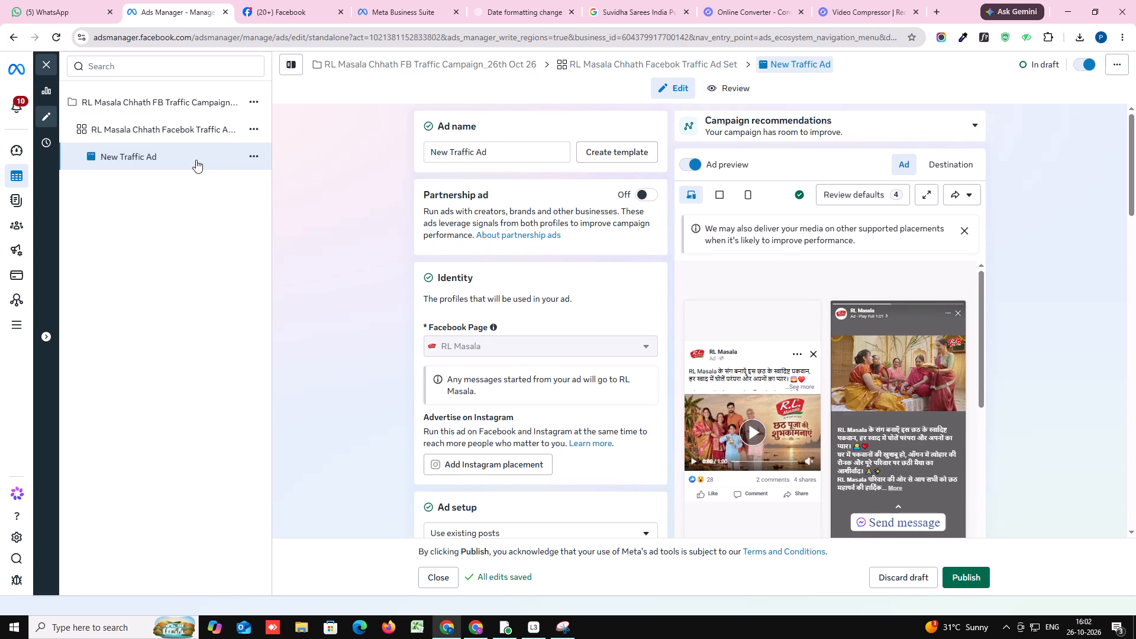
Open the New Traffic Ad's advanced preview, snip the five Facebook placement previews, and save the image as fhfhjfj4848.
{"action": "left_click", "coordinate": [919, 199]}
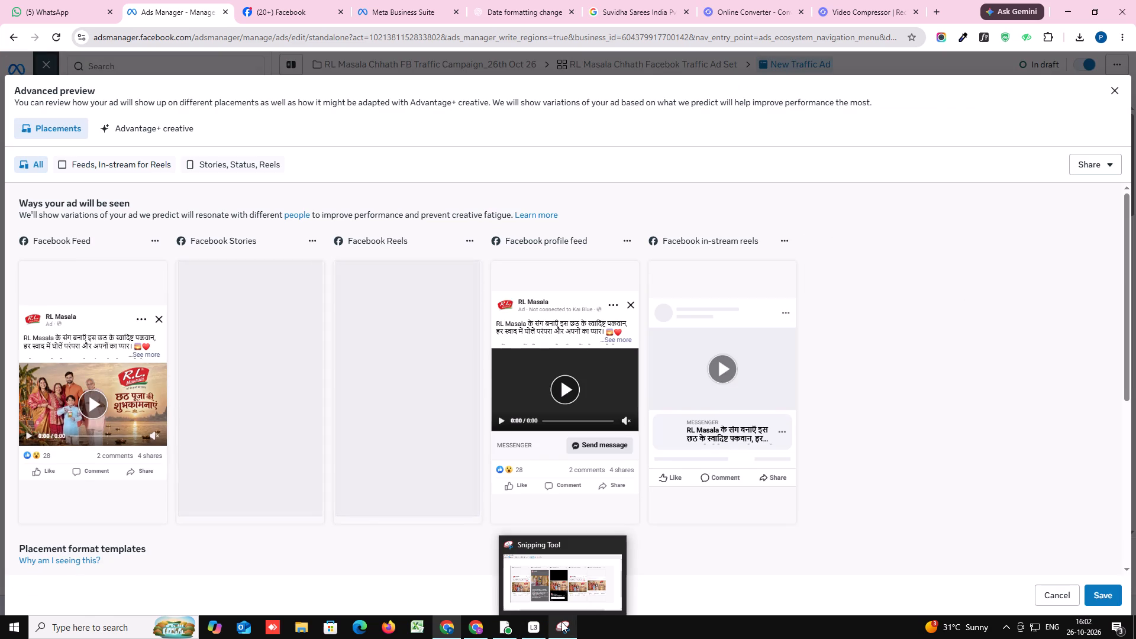
{"action": "left_click", "coordinate": [561, 622]}
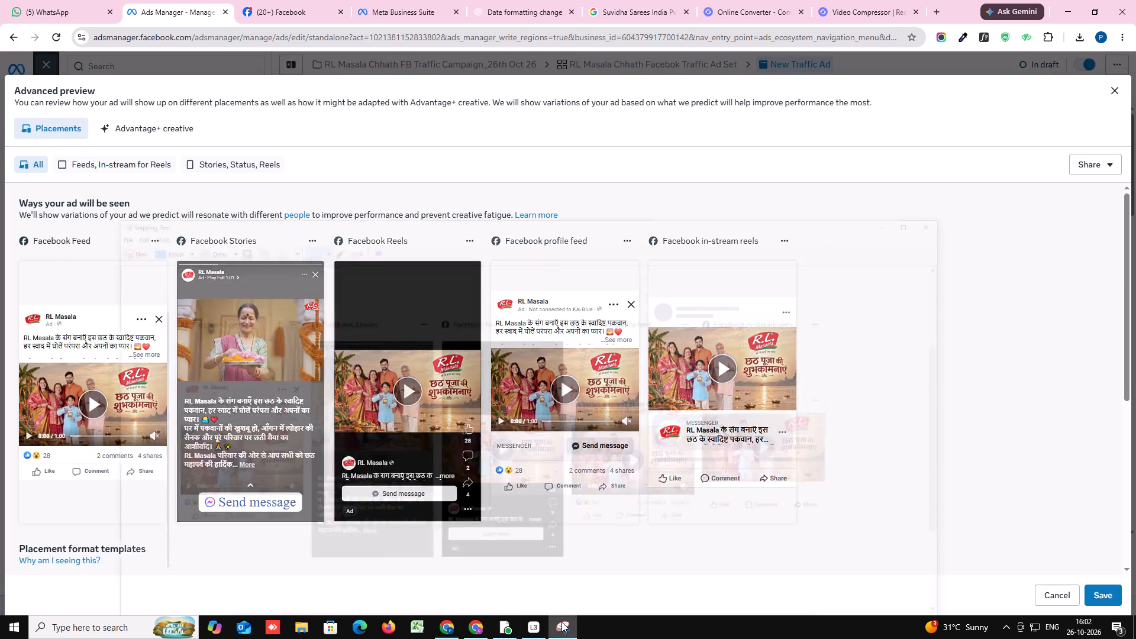
{"action": "left_click", "coordinate": [27, 156]}
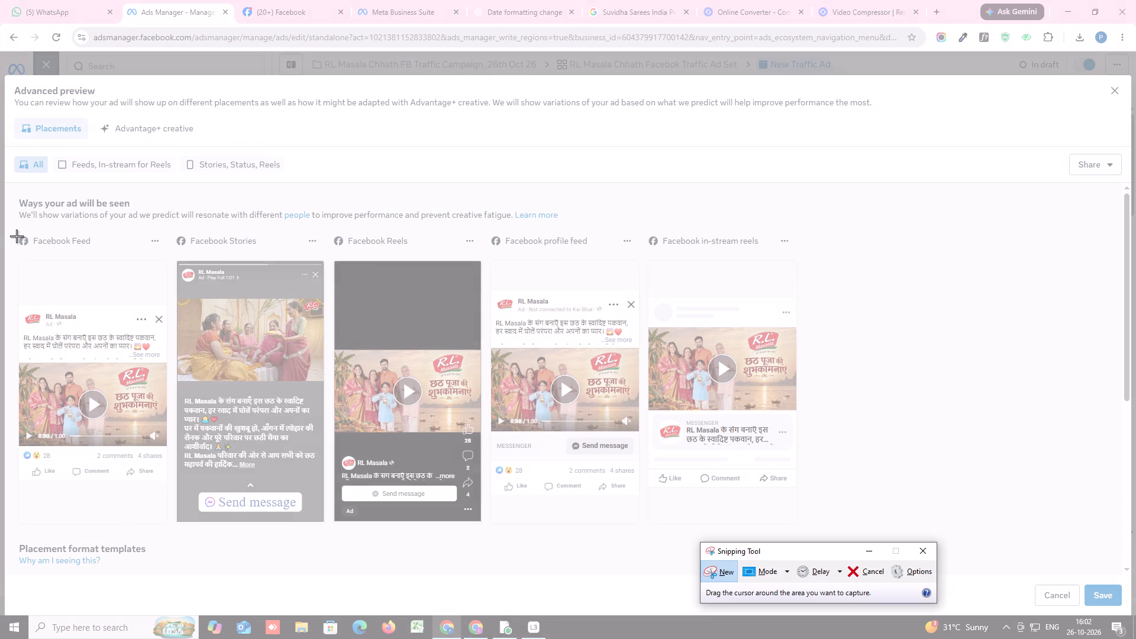
{"action": "left_click_drag", "start_coordinate": [9, 233], "coordinate": [895, 543]}
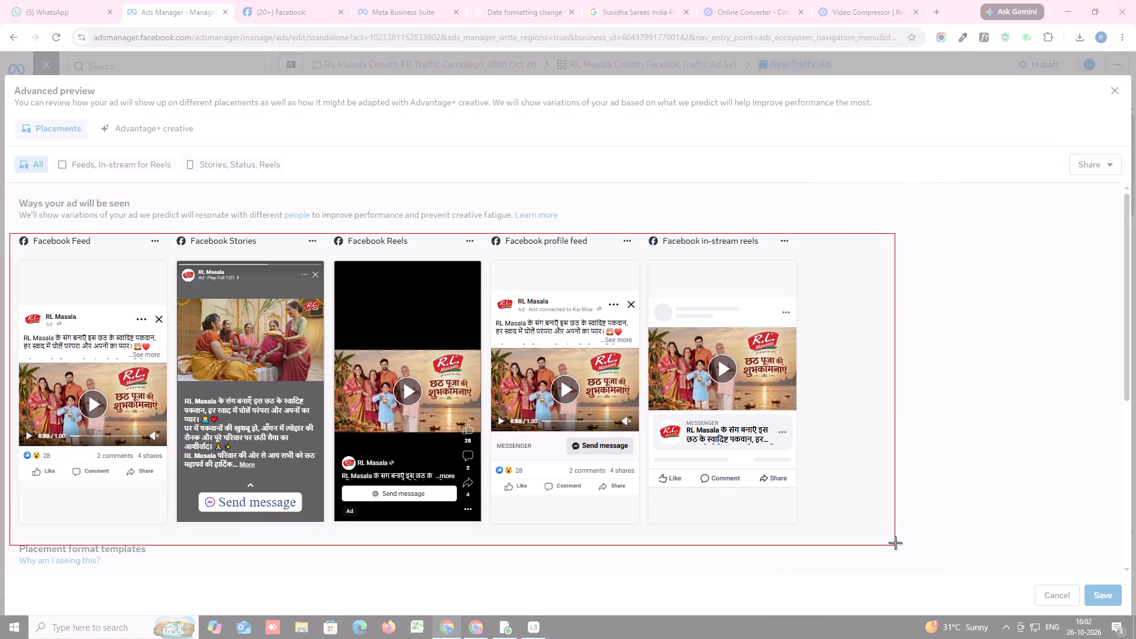
{"action": "left_click_drag", "start_coordinate": [895, 543], "coordinate": [895, 532]}
{"action": "left_click", "coordinate": [15, 144]}
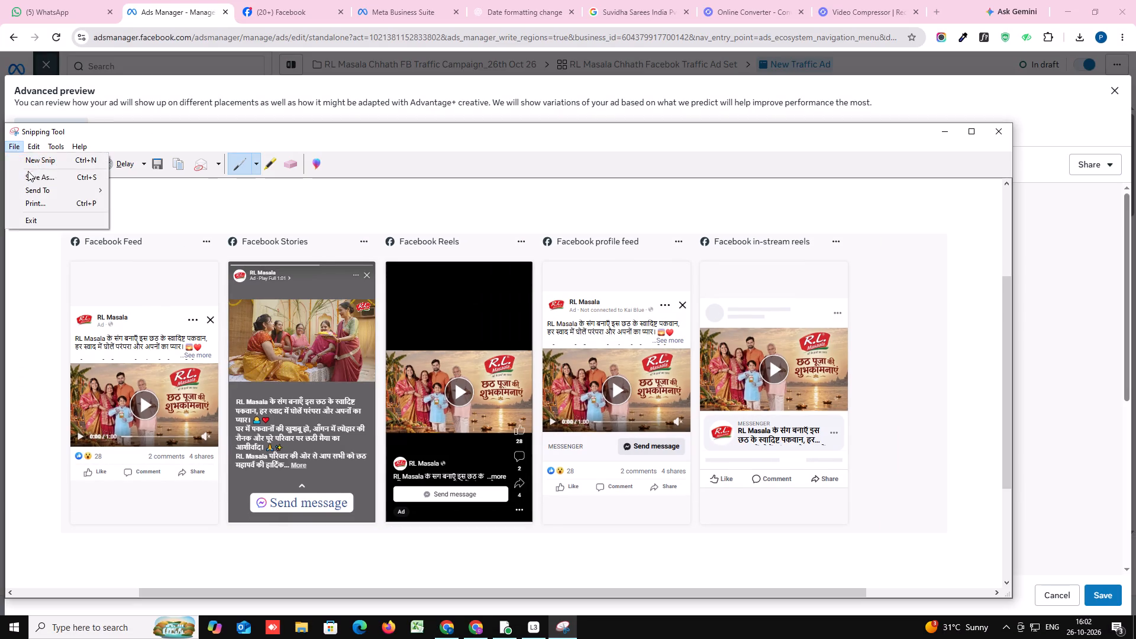
{"action": "left_click", "coordinate": [31, 176]}
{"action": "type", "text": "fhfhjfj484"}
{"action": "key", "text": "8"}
{"action": "left_click", "coordinate": [475, 453]}
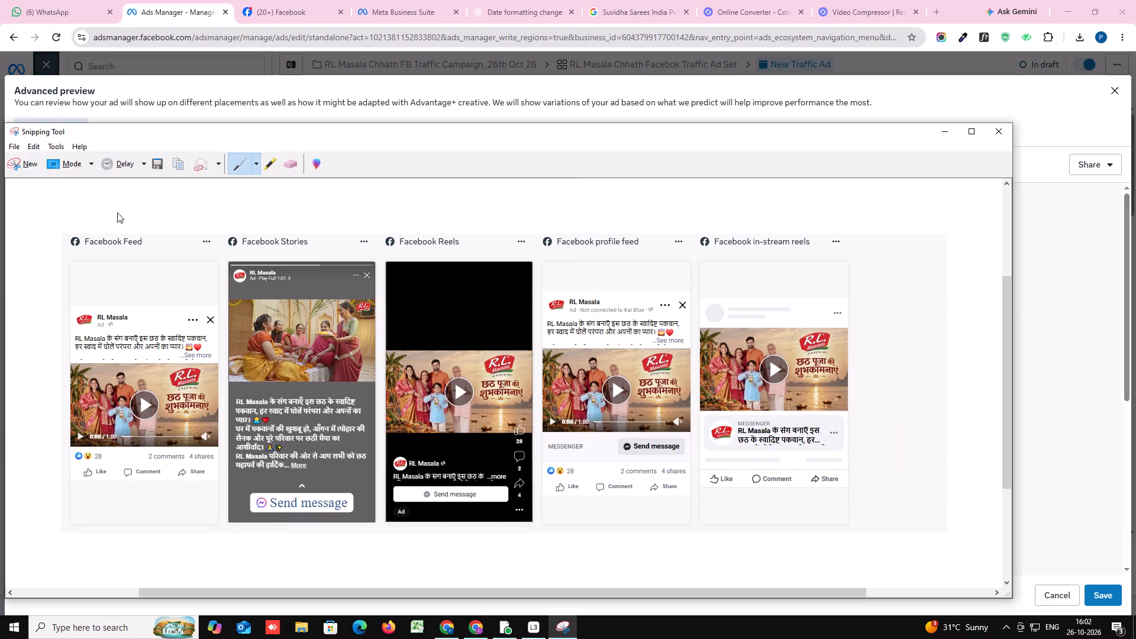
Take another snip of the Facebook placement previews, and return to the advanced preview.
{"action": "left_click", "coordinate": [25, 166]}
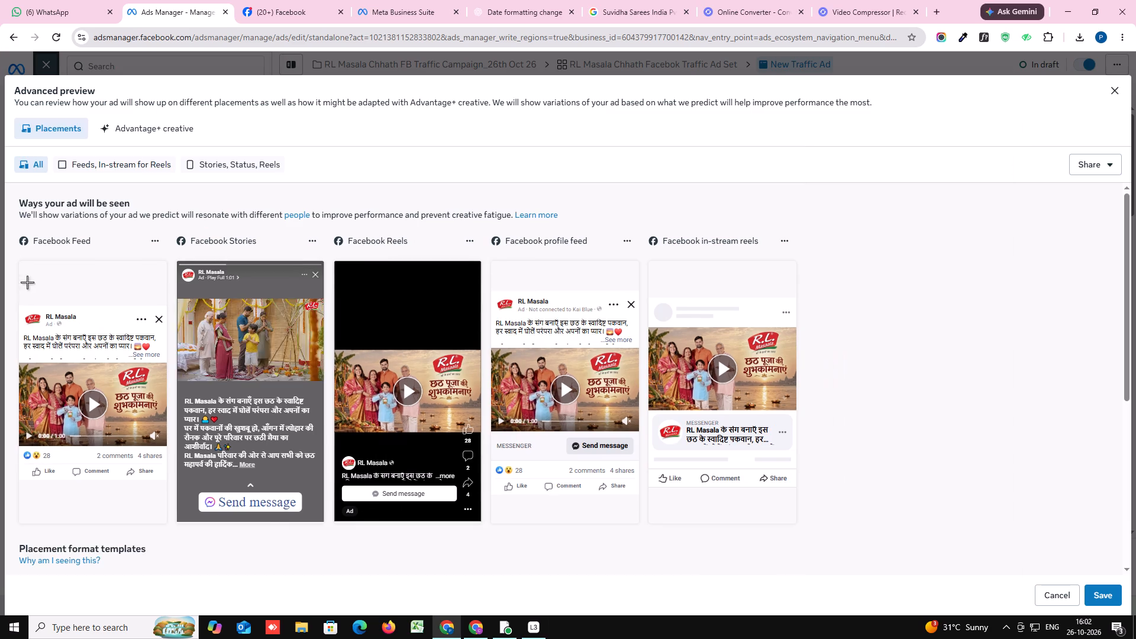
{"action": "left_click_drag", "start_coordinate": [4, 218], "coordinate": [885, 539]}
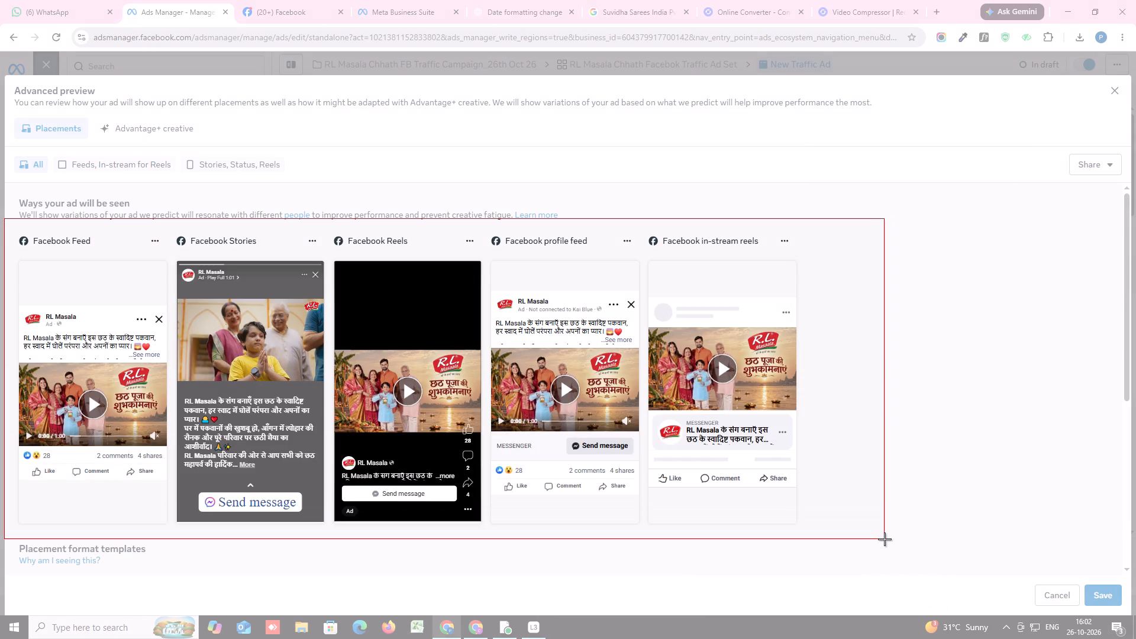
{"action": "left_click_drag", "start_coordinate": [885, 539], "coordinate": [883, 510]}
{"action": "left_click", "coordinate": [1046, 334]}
Play the in-stream reels, profile feed and Facebook Feed preview videos, and snip all five placement previews with the Snipping Tool.
{"action": "left_click", "coordinate": [736, 358]}
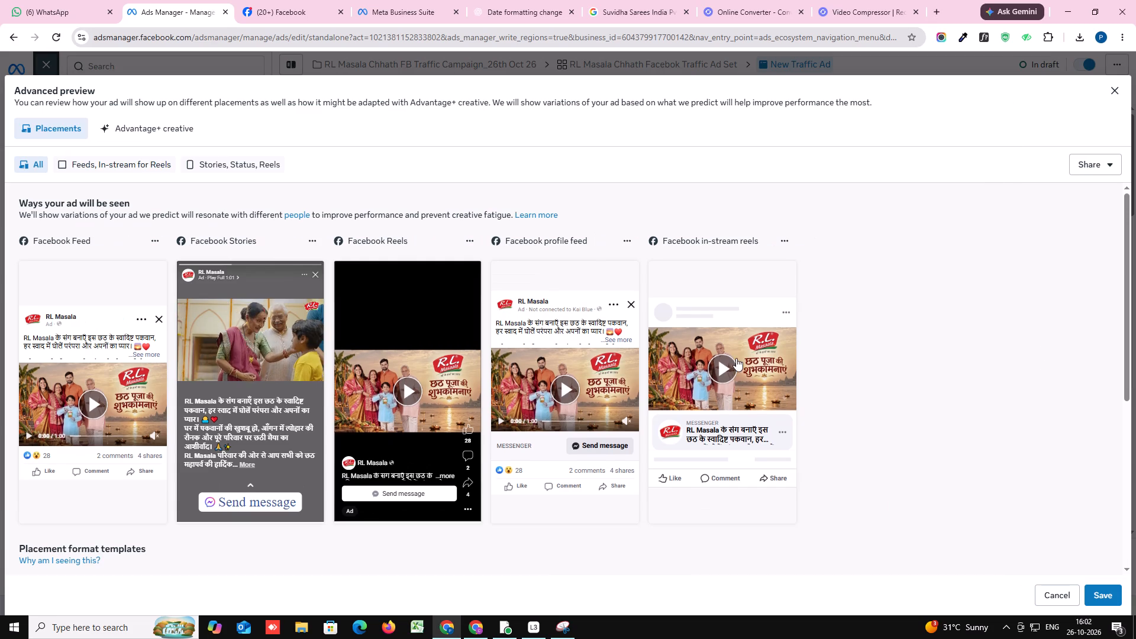
{"action": "left_click", "coordinate": [570, 382]}
{"action": "left_click", "coordinate": [90, 396]}
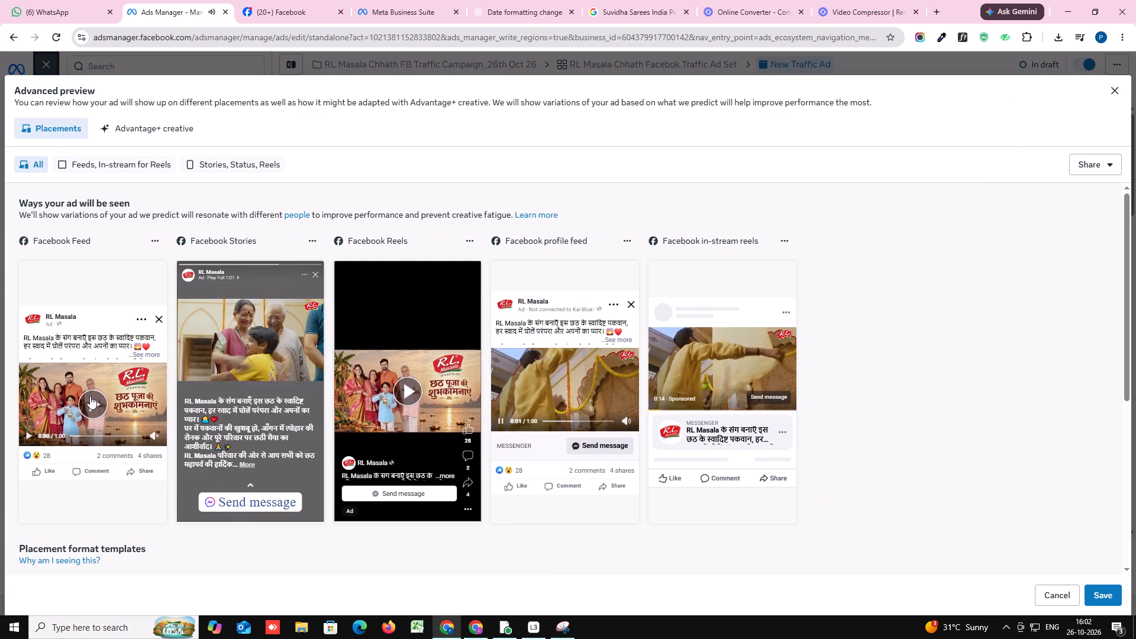
{"action": "left_click", "coordinate": [564, 628]}
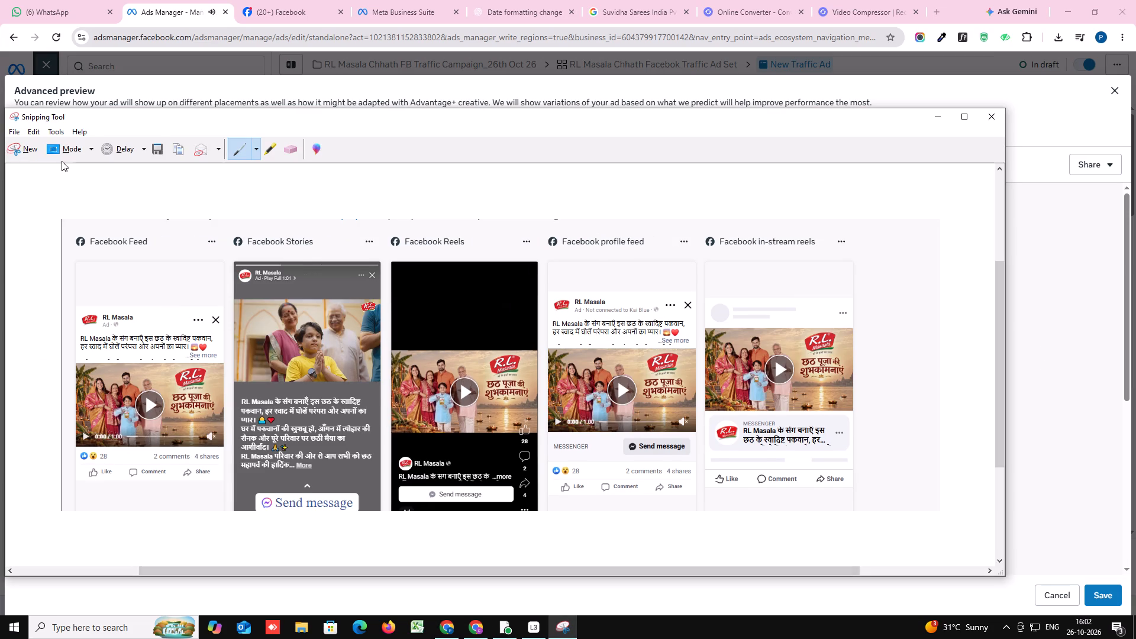
{"action": "left_click", "coordinate": [35, 148]}
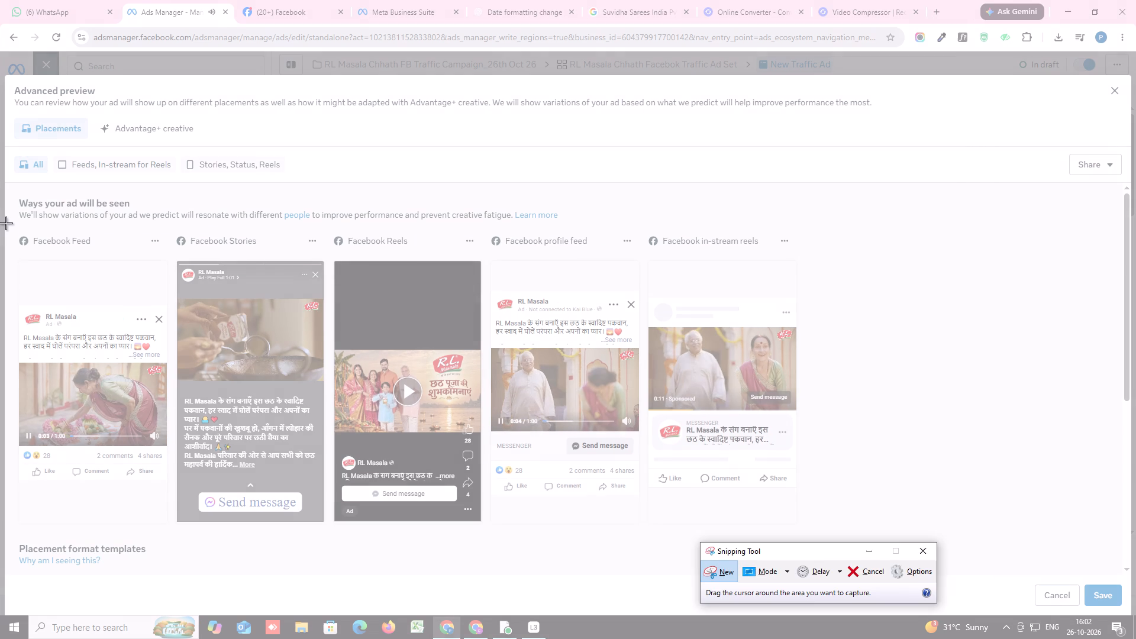
{"action": "left_click_drag", "start_coordinate": [6, 223], "coordinate": [929, 545]}
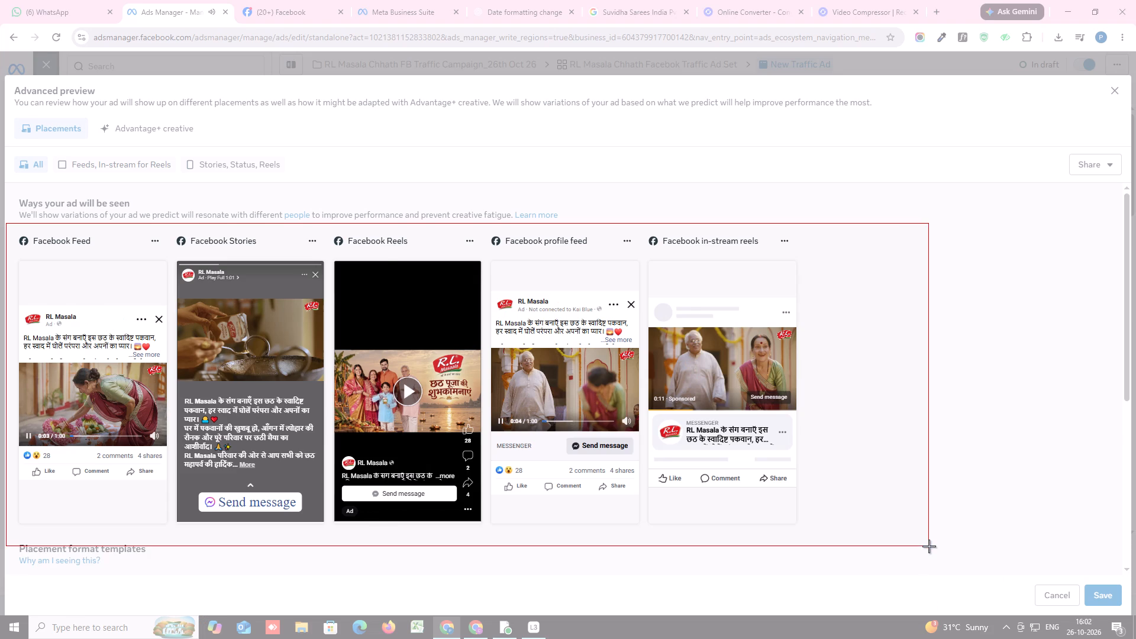
Save the new snip as the PNG file ffjfjfj in Downloads, and close the Snipping Tool.
{"action": "left_click", "coordinate": [14, 135]}
{"action": "left_click", "coordinate": [28, 160]}
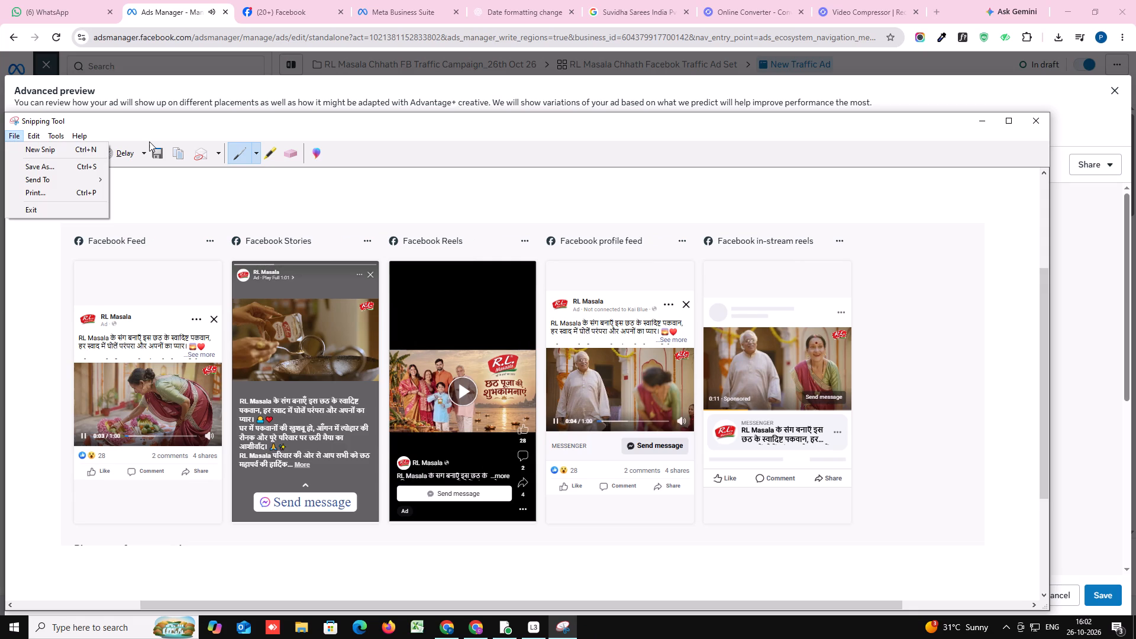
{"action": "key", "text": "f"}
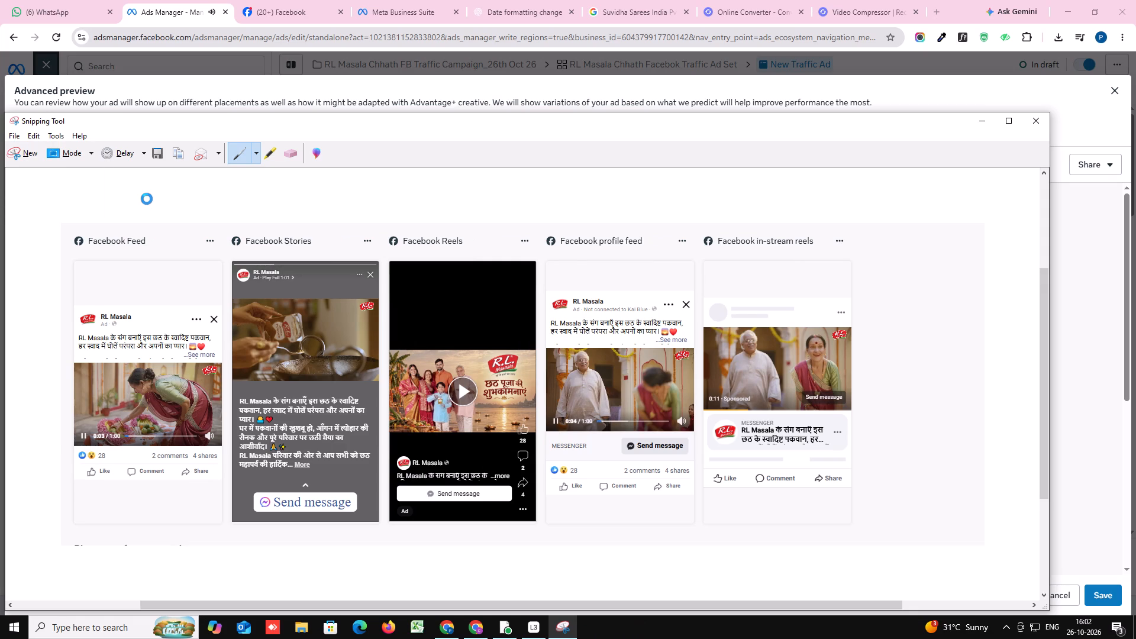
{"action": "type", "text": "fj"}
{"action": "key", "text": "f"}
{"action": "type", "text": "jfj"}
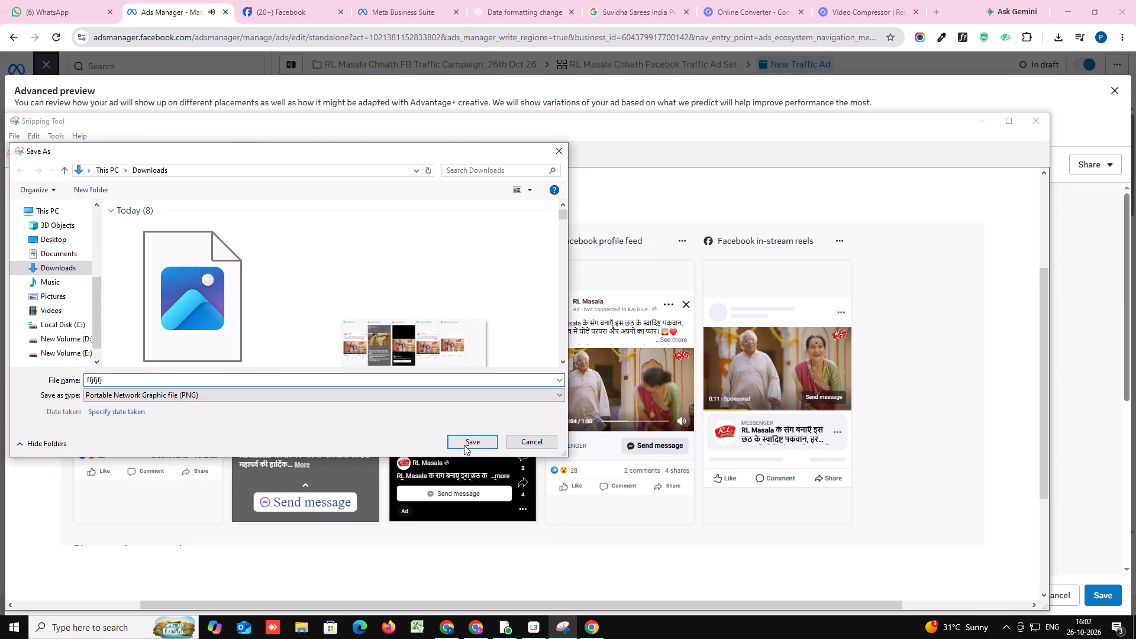
{"action": "left_click", "coordinate": [464, 445]}
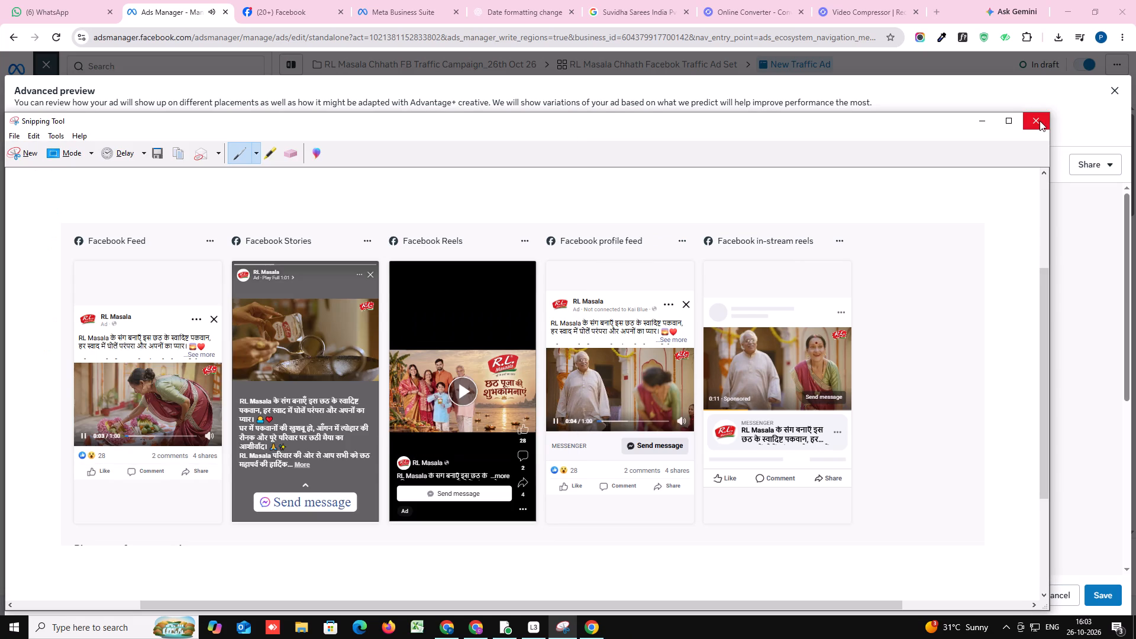
{"action": "left_click", "coordinate": [1040, 121]}
Save the advanced preview and publish the New Traffic Ad.
{"action": "left_click", "coordinate": [1112, 596]}
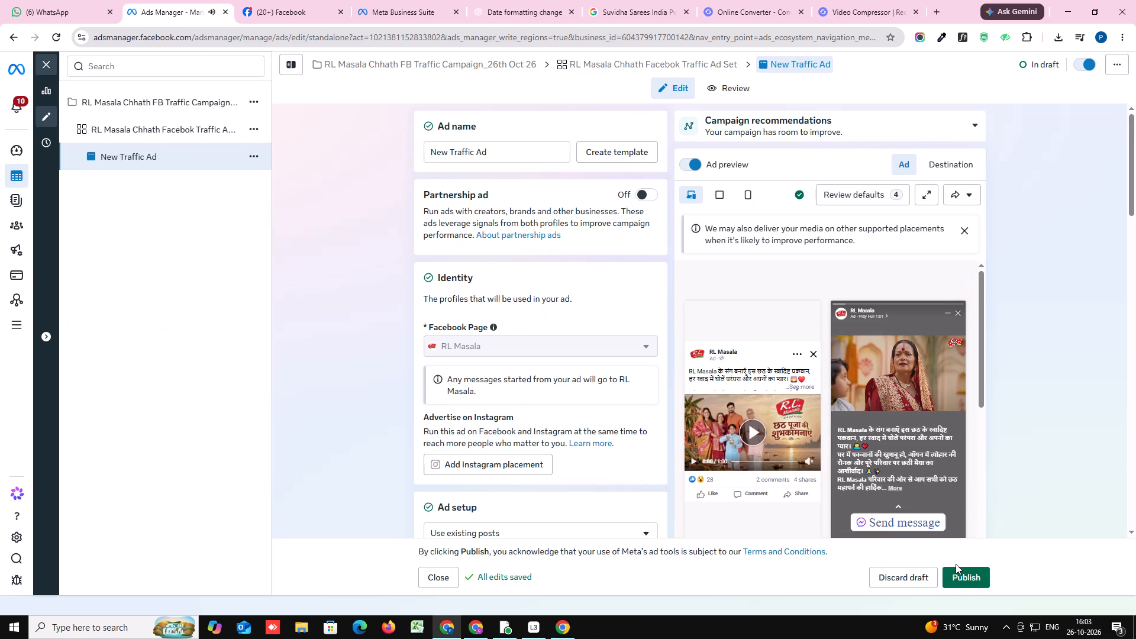
{"action": "left_click", "coordinate": [964, 577]}
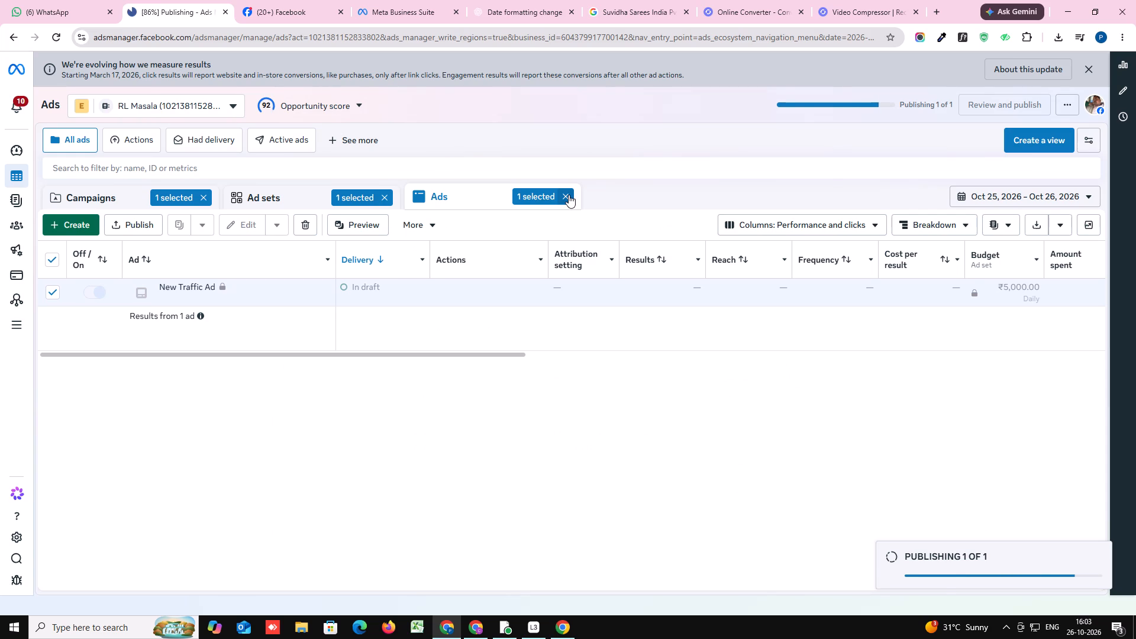
Clear the ad, ad set and campaign selections to list all of the account's campaigns.
{"action": "left_click", "coordinate": [569, 195]}
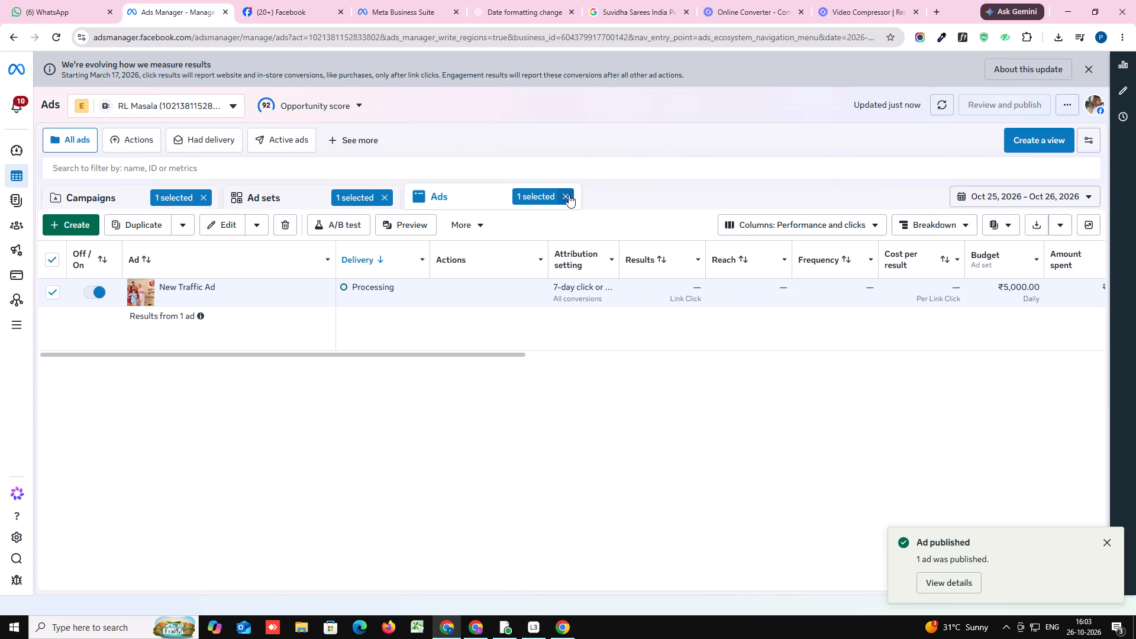
{"action": "left_click", "coordinate": [293, 192]}
{"action": "left_click", "coordinate": [380, 202]}
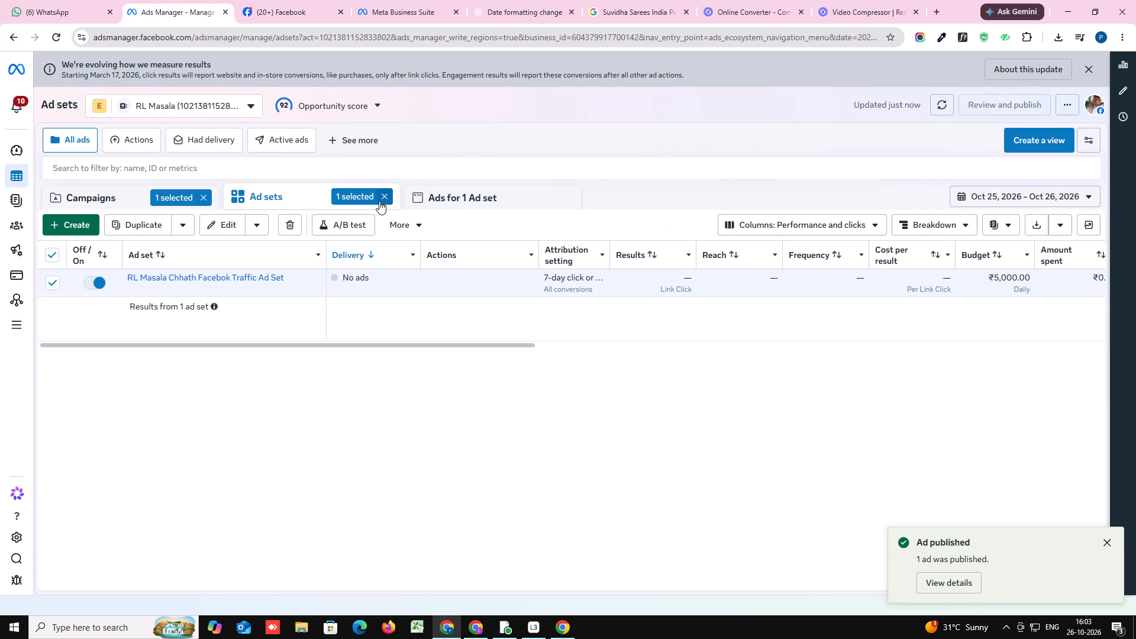
{"action": "left_click", "coordinate": [109, 197]}
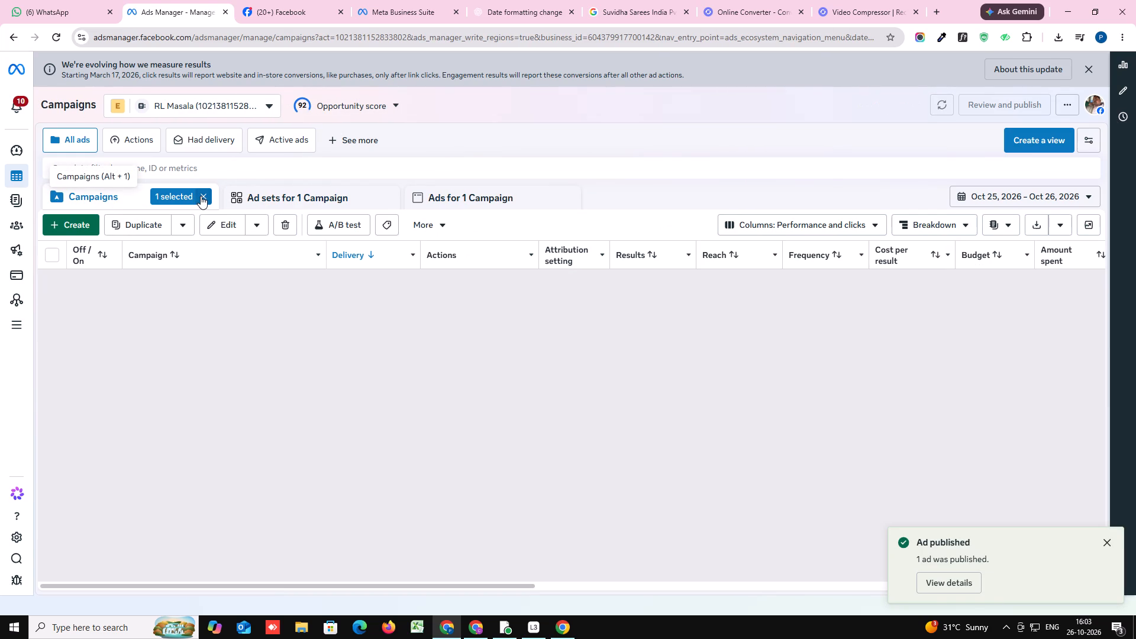
{"action": "left_click", "coordinate": [201, 196]}
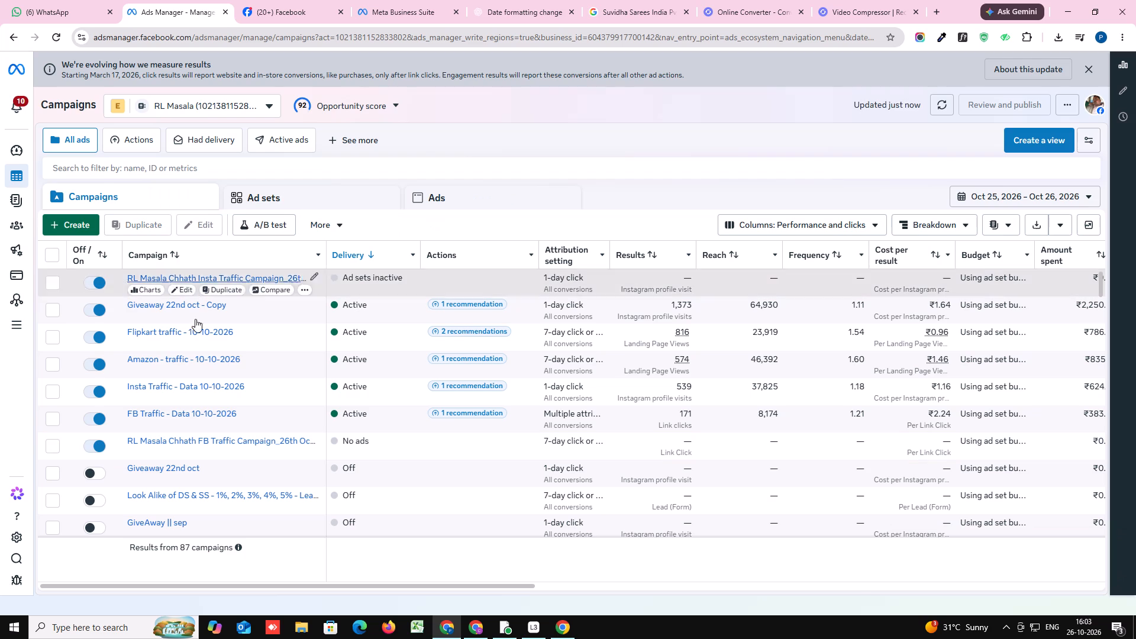